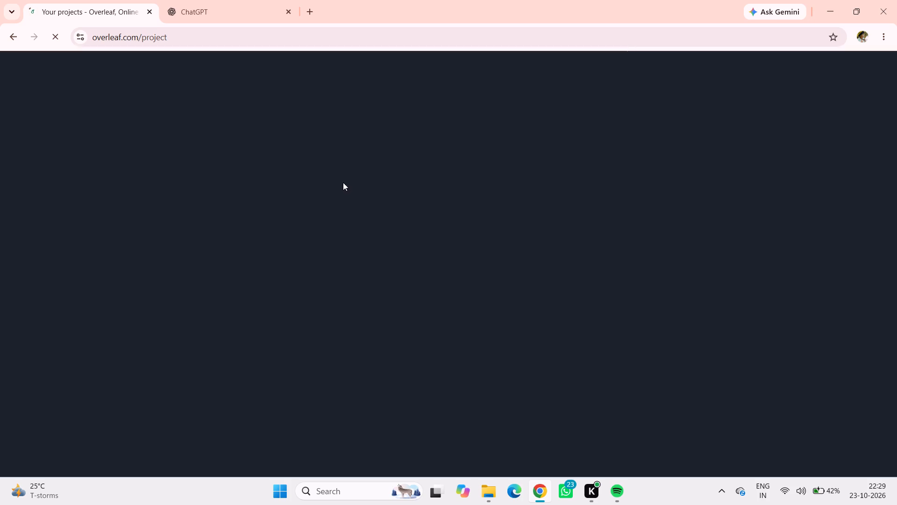
left_click(480, 367)
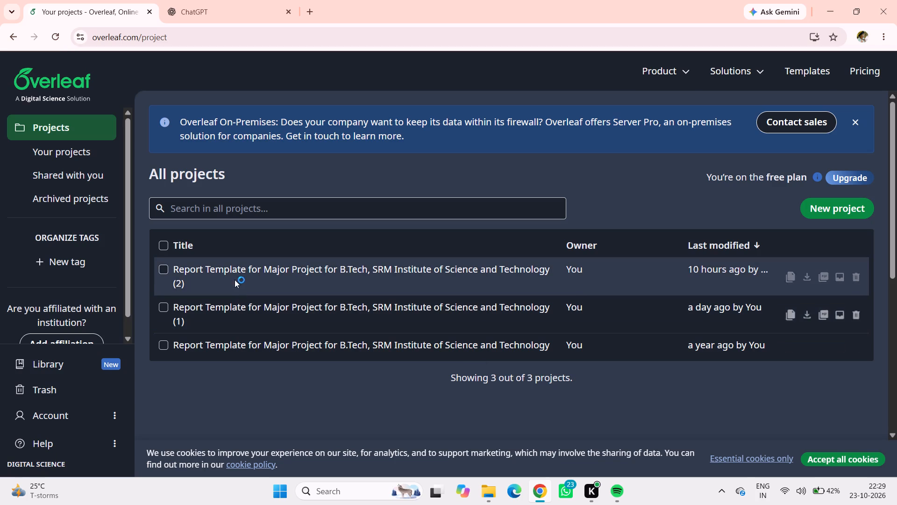
Open the project "Report Template for Major Project for B.Tech, SRM Institute of Science and Technology (2)".
left_click(242, 273)
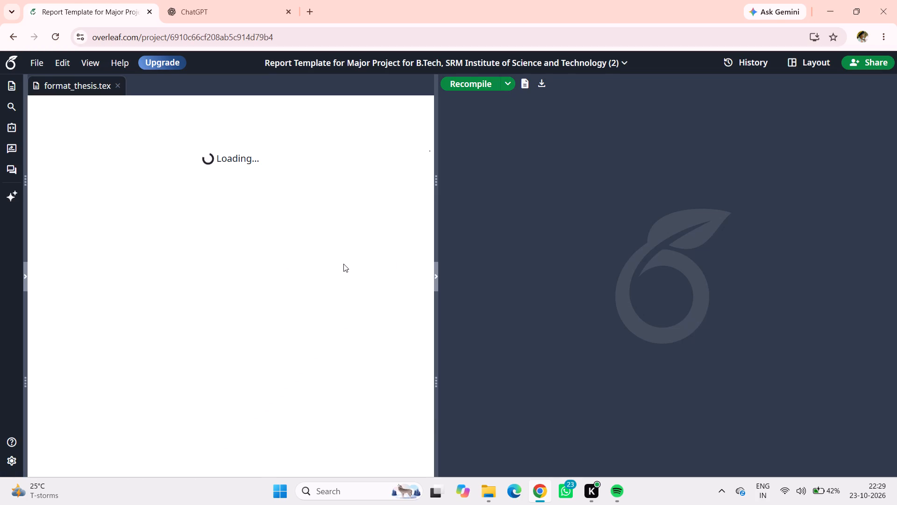
Change the guide's title to "Dr" in the \guide line of format_thesis.tex and recompile the report.
scroll(562, 260, "down", 2)
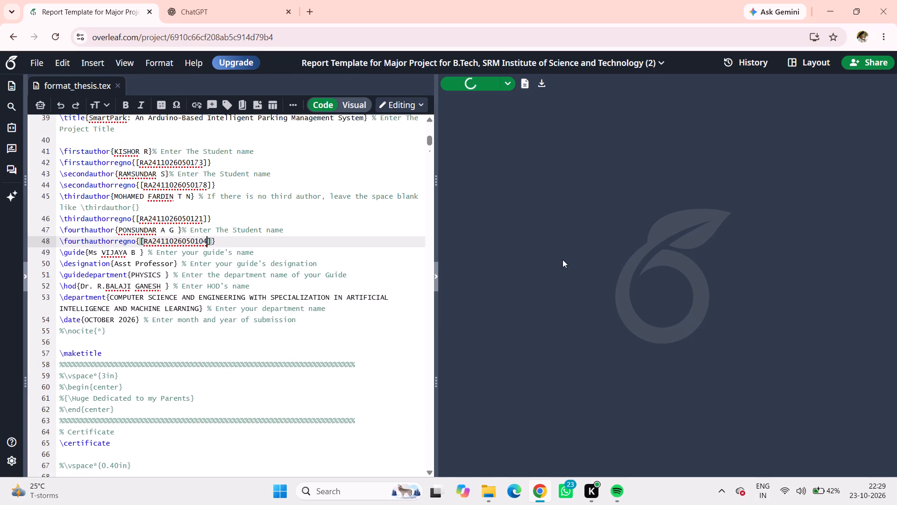
scroll(562, 260, "down", 3)
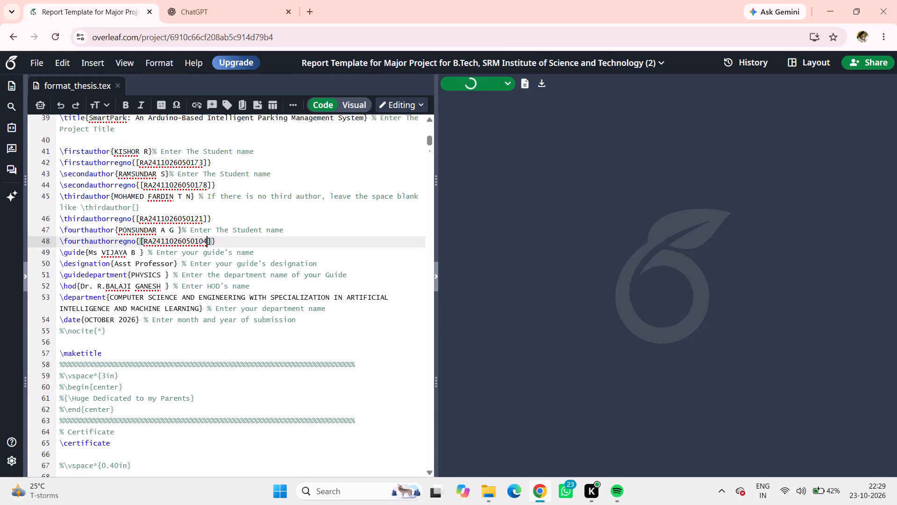
left_click(289, 224)
left_click(270, 256)
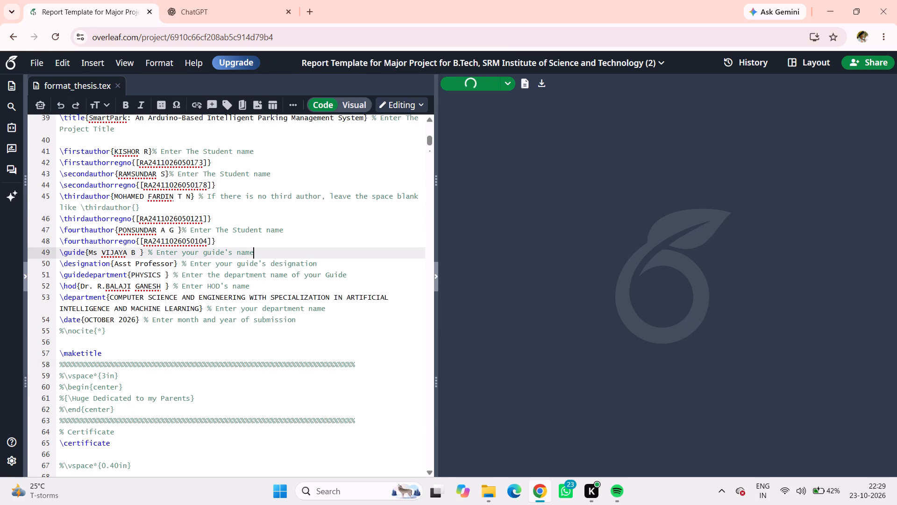
left_click(100, 252)
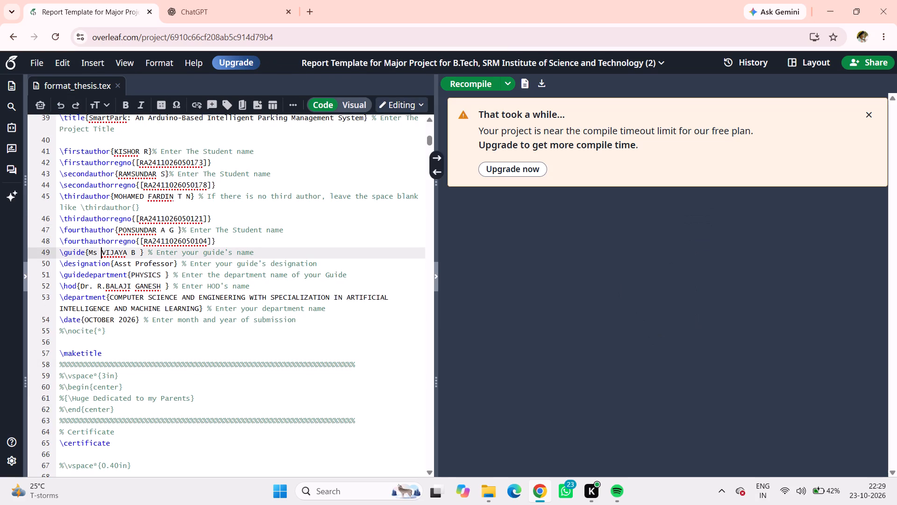
left_click(95, 253)
left_click(95, 254)
left_click(95, 254)
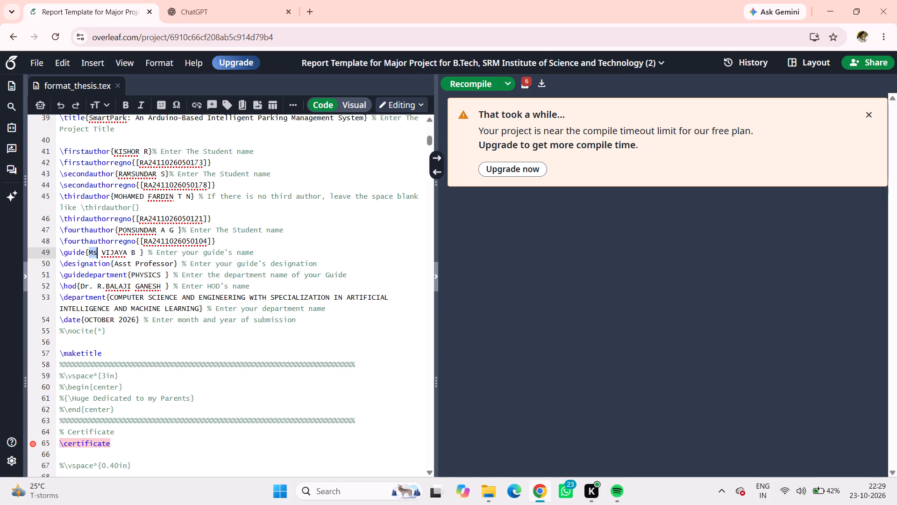
type("Dr")
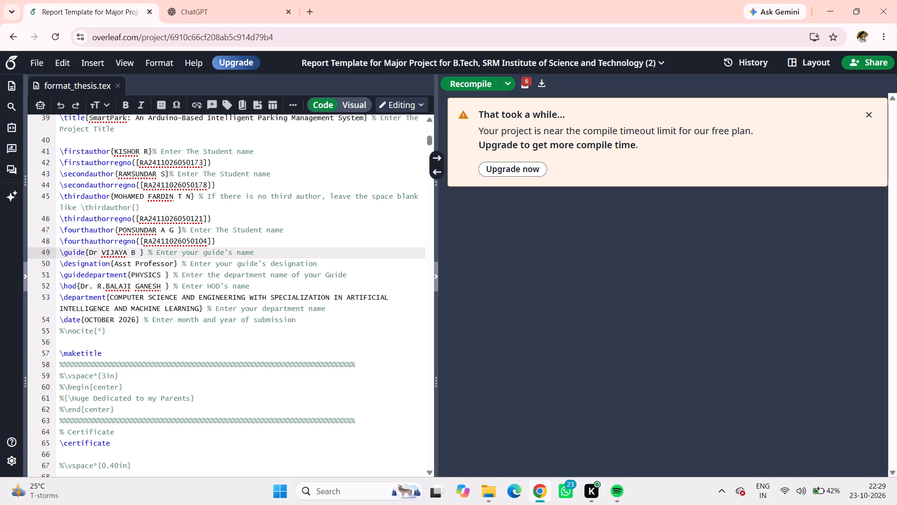
left_click(464, 90)
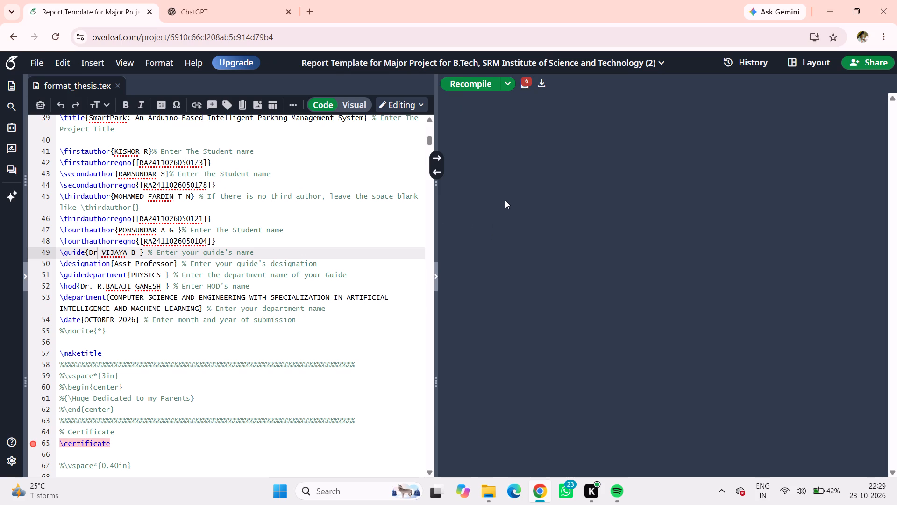
Review the compiled report's front matter, including the title pages, bonafide certificate, table of contents and list of tables.
scroll(591, 196, "up", 4)
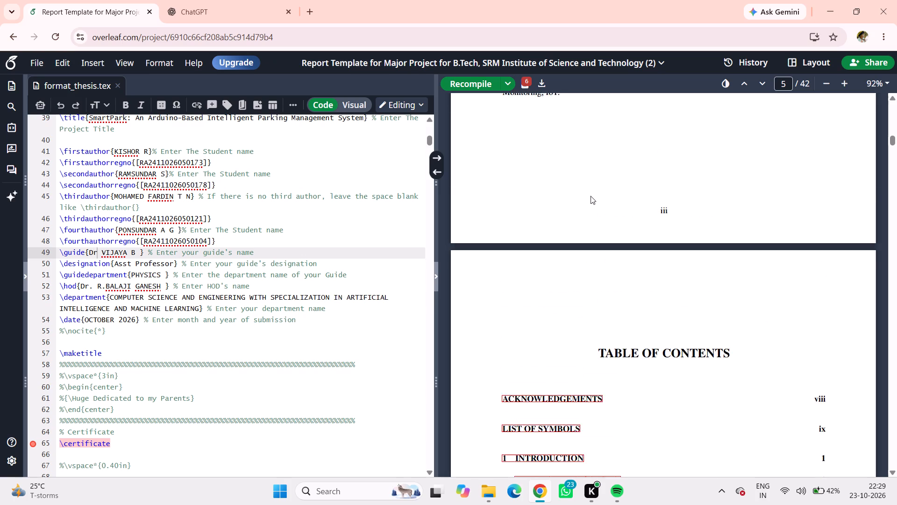
scroll(591, 196, "up", 16)
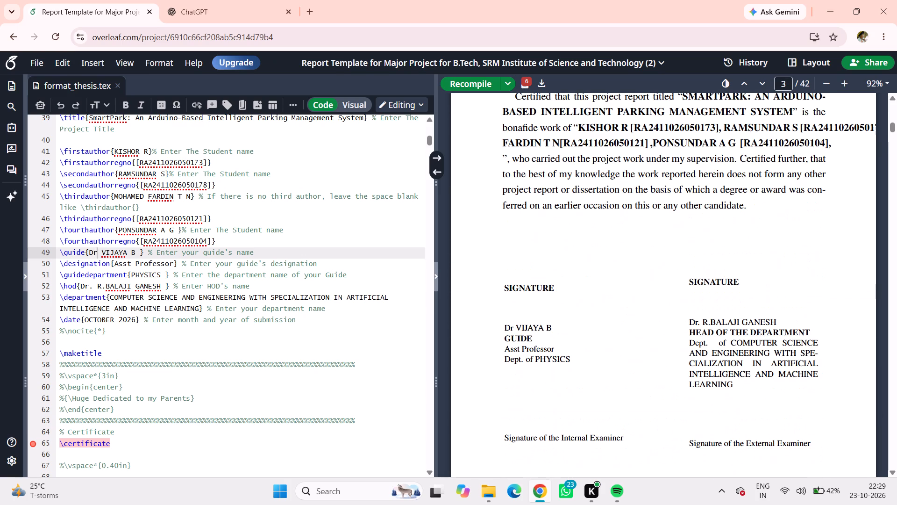
scroll(591, 196, "up", 5)
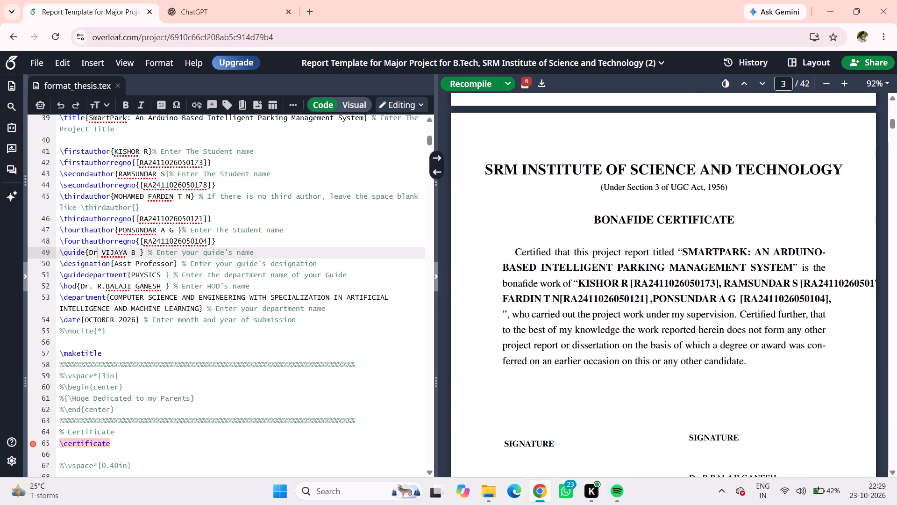
scroll(591, 196, "up", 8)
scroll(609, 241, "up", 2)
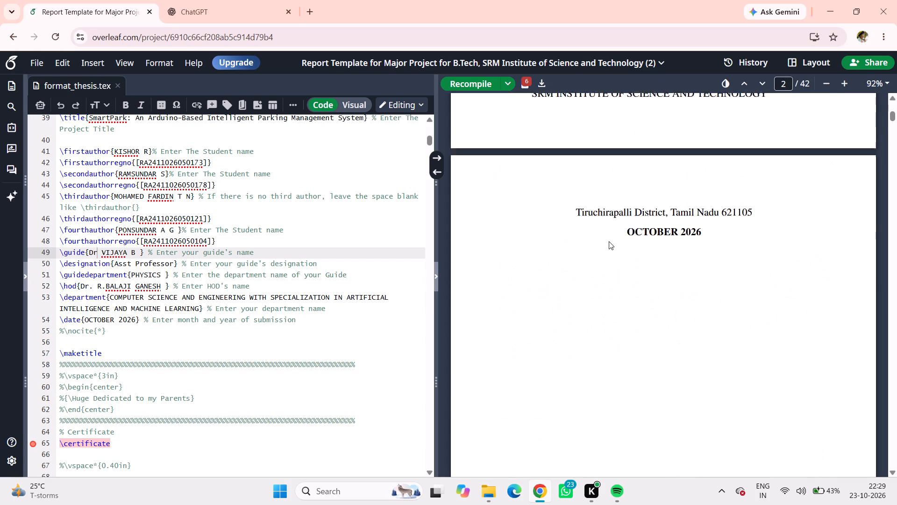
scroll(609, 241, "up", 7)
scroll(609, 241, "down", 13)
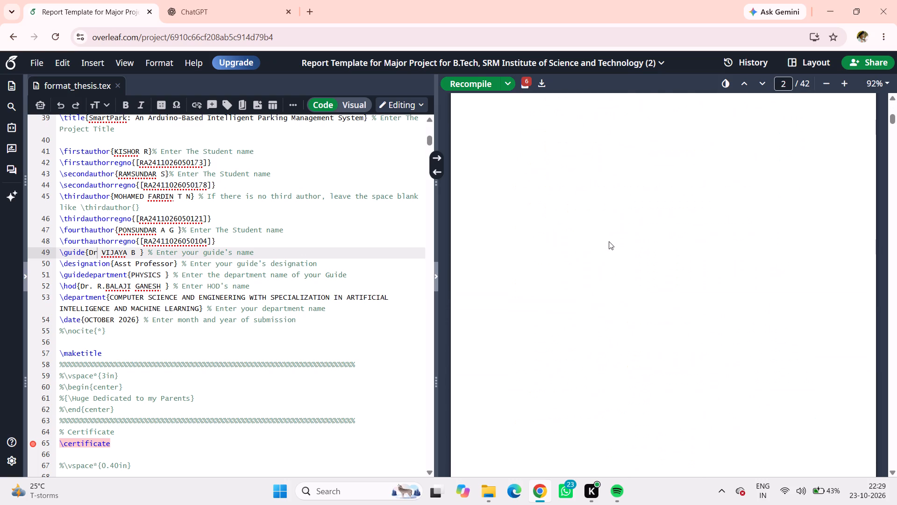
scroll(609, 241, "down", 20)
scroll(609, 241, "down", 18)
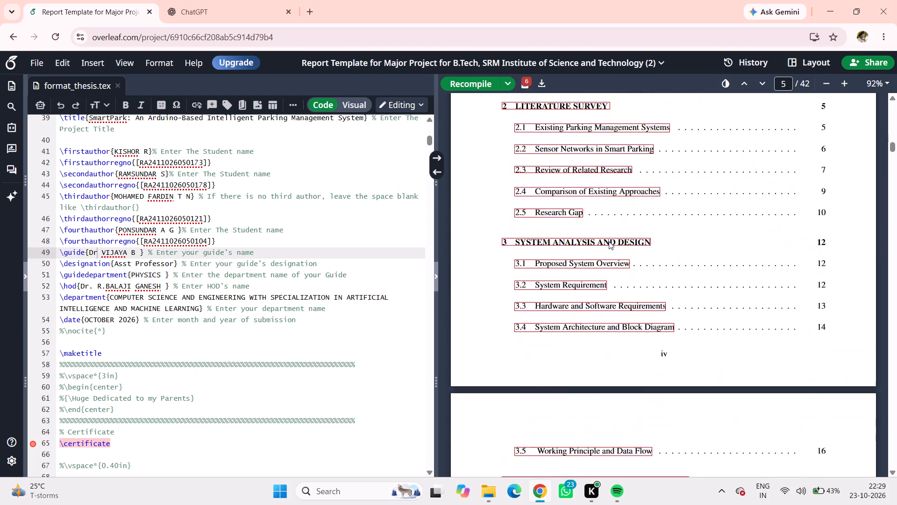
scroll(609, 241, "down", 20)
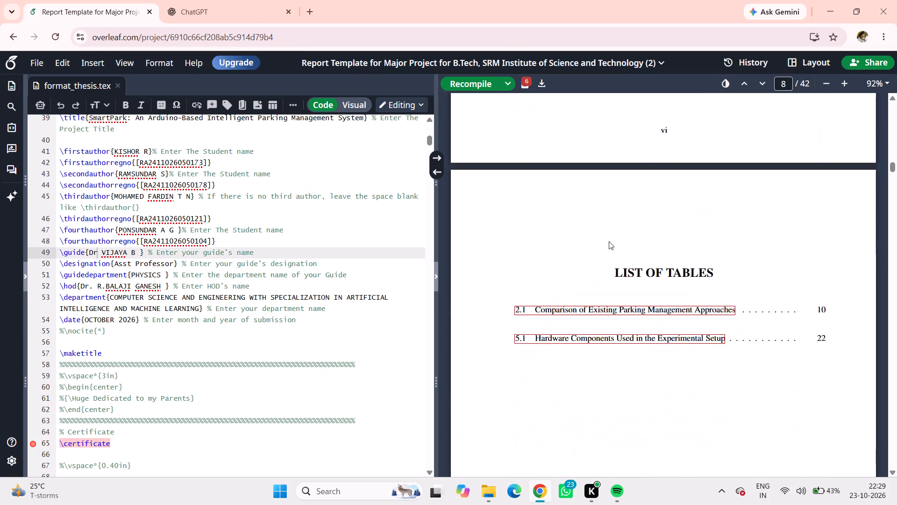
scroll(610, 235, "up", 9)
Jump ahead from the front matter and review Chapters 4 and 5 up to the prototype photo in Figure 5.1.
left_click(605, 222)
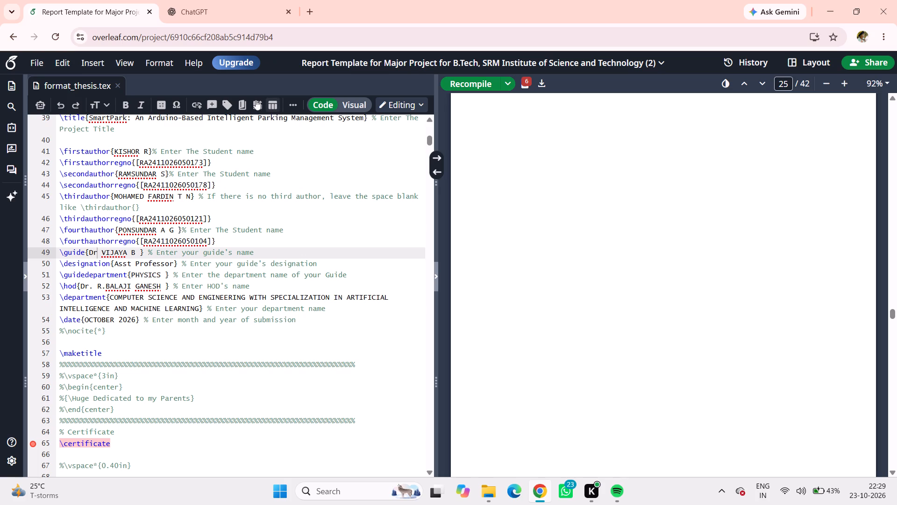
scroll(594, 257, "down", 20)
scroll(594, 257, "down", 1)
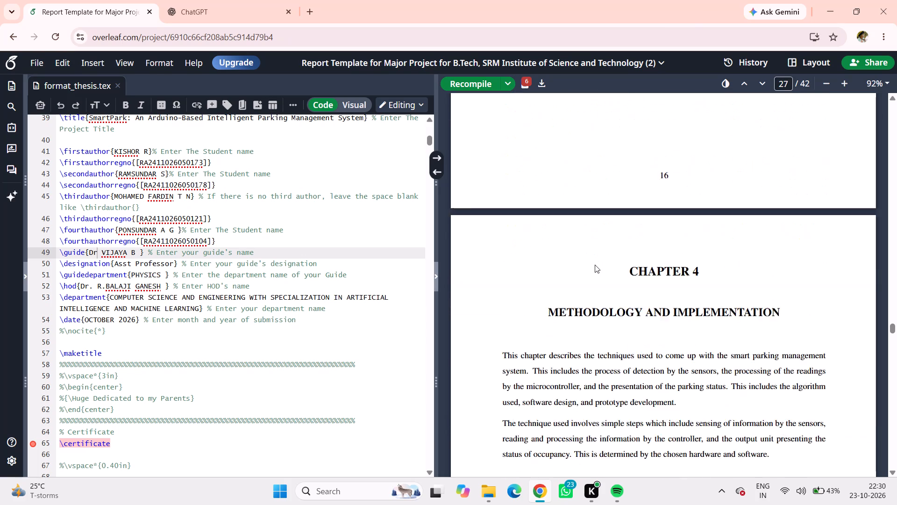
scroll(595, 265, "down", 16)
scroll(594, 270, "down", 17)
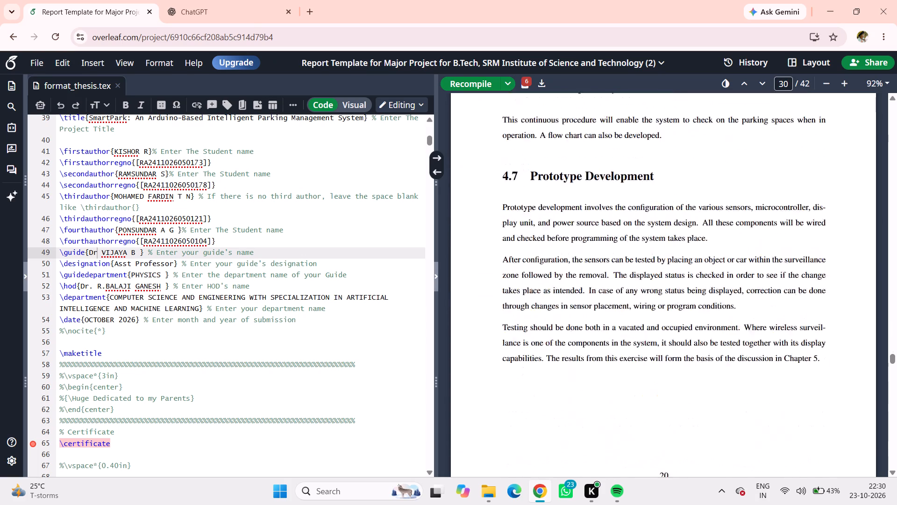
scroll(594, 269, "down", 20)
scroll(594, 269, "down", 18)
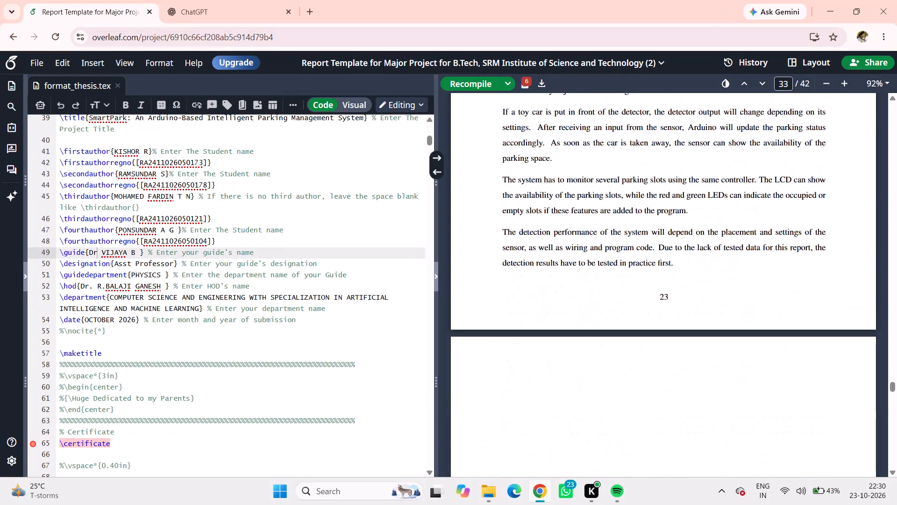
scroll(595, 266, "down", 10)
scroll(595, 267, "up", 5)
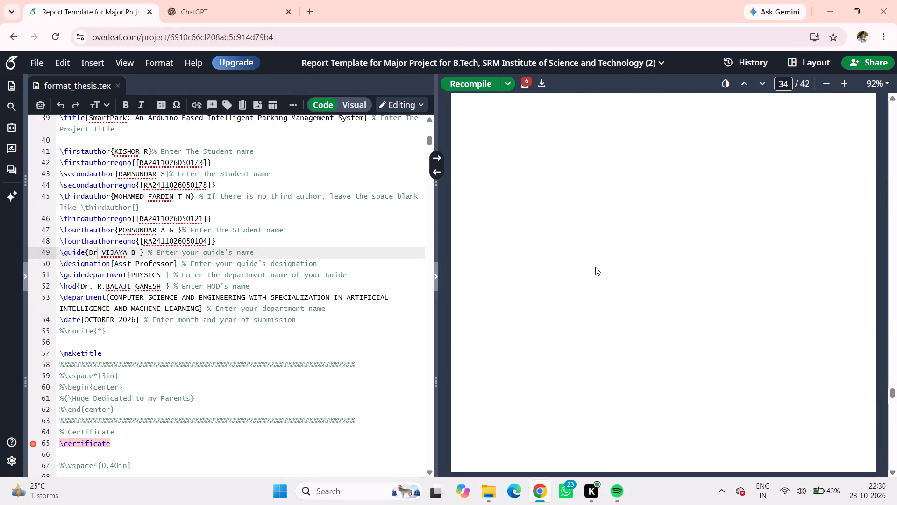
scroll(595, 267, "up", 2)
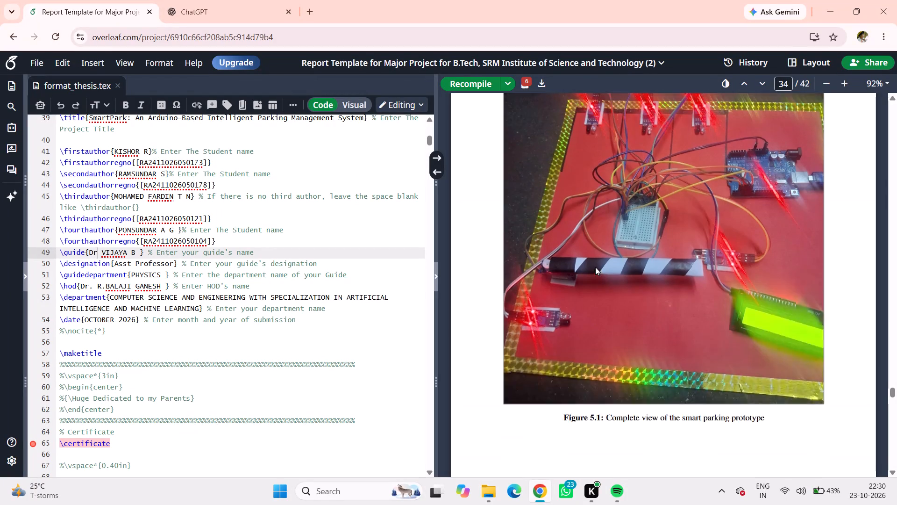
scroll(596, 269, "down", 1)
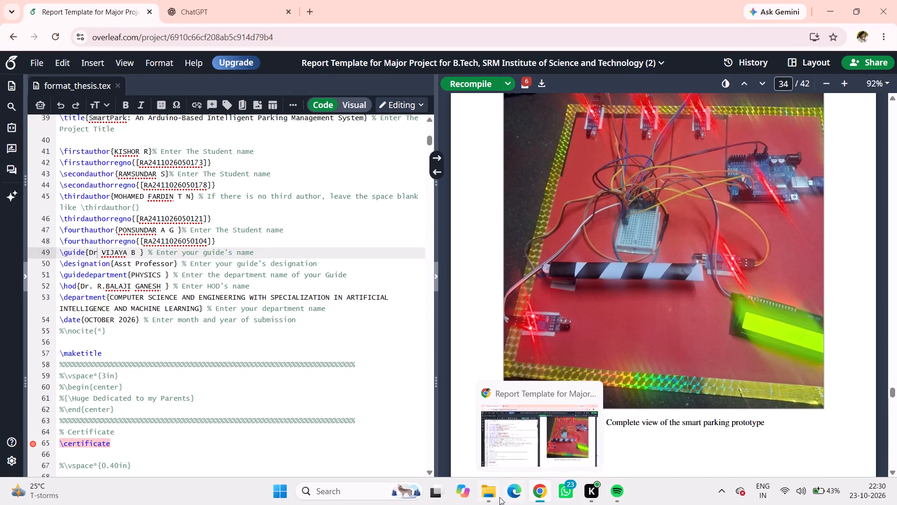
Look over the prototype photos in the Screenshots folder in File Explorer and return to the report in Chrome.
left_click(485, 497)
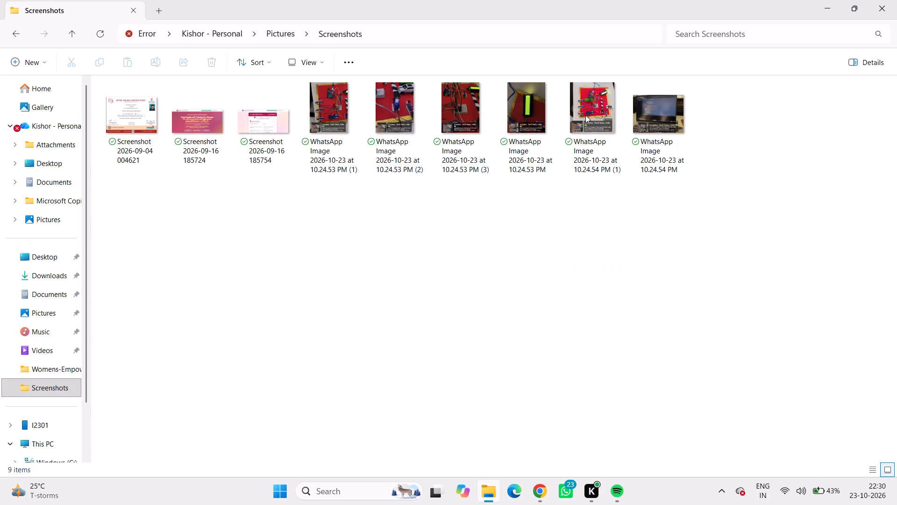
left_click(540, 489)
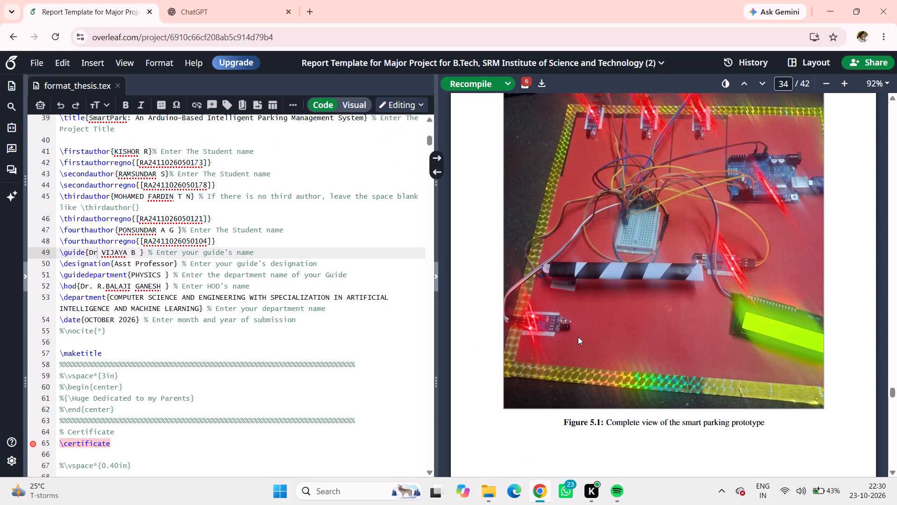
Jump from Figure 5.1 in the compiled report to its LaTeX source and look over the neighbouring figure blocks.
double_click(578, 337)
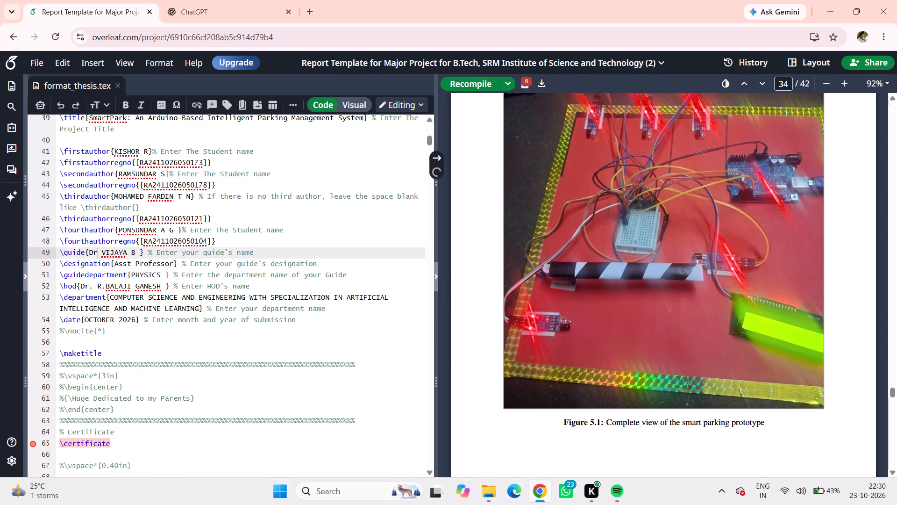
double_click(593, 423)
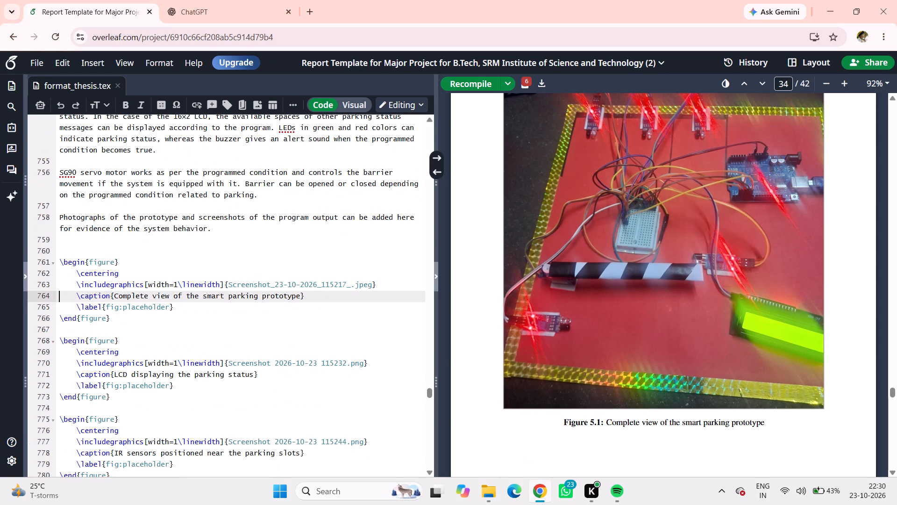
scroll(192, 319, "down", 7)
scroll(191, 314, "up", 5)
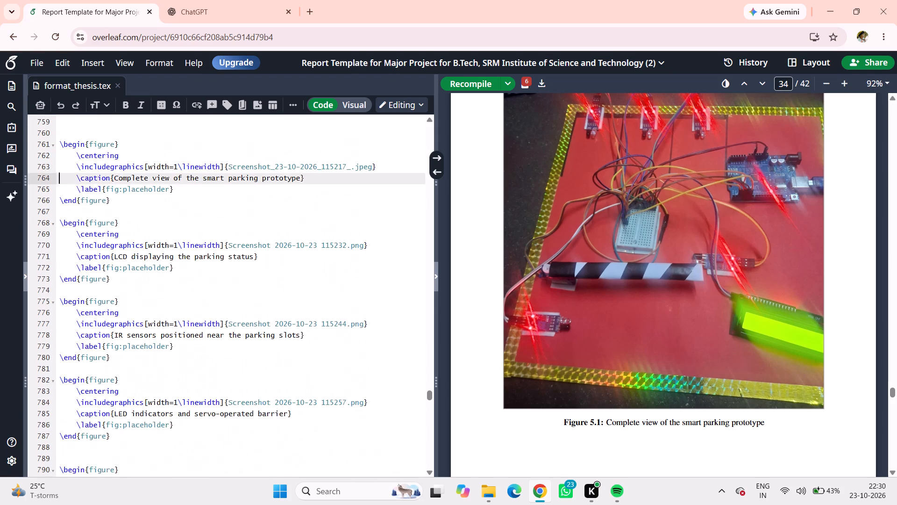
scroll(191, 314, "up", 1)
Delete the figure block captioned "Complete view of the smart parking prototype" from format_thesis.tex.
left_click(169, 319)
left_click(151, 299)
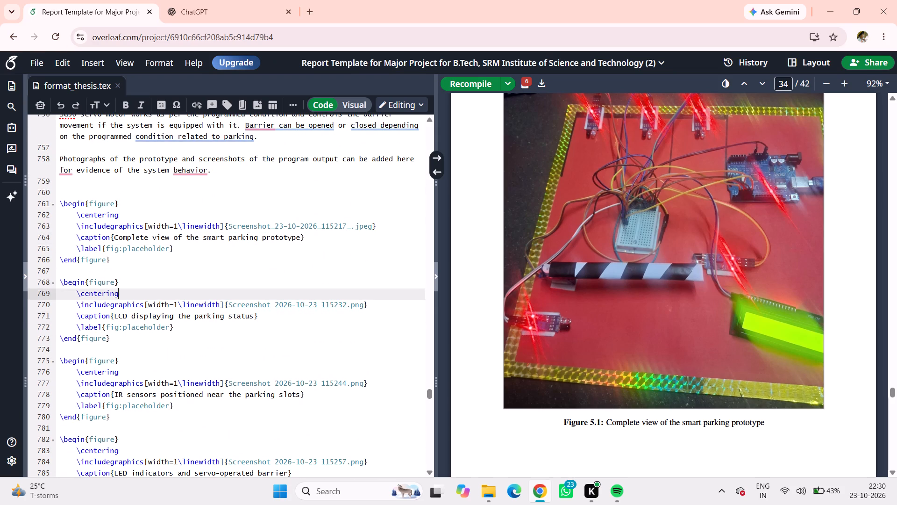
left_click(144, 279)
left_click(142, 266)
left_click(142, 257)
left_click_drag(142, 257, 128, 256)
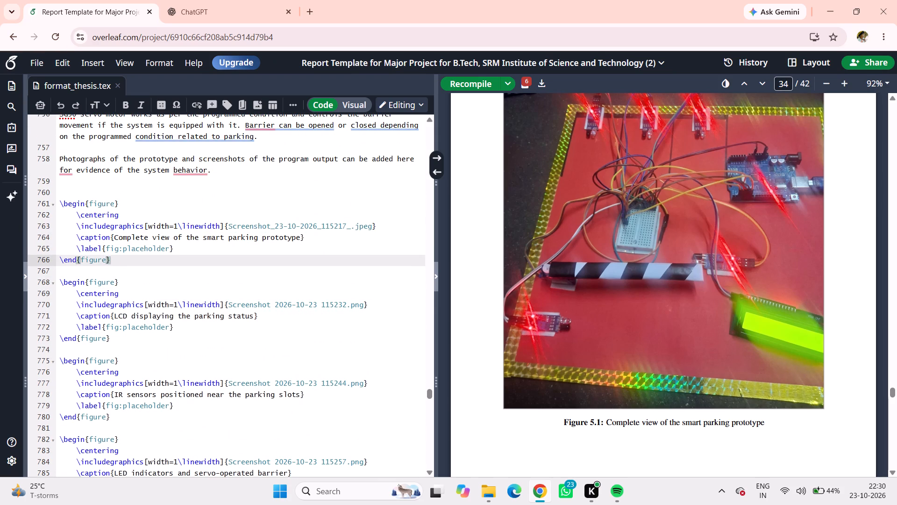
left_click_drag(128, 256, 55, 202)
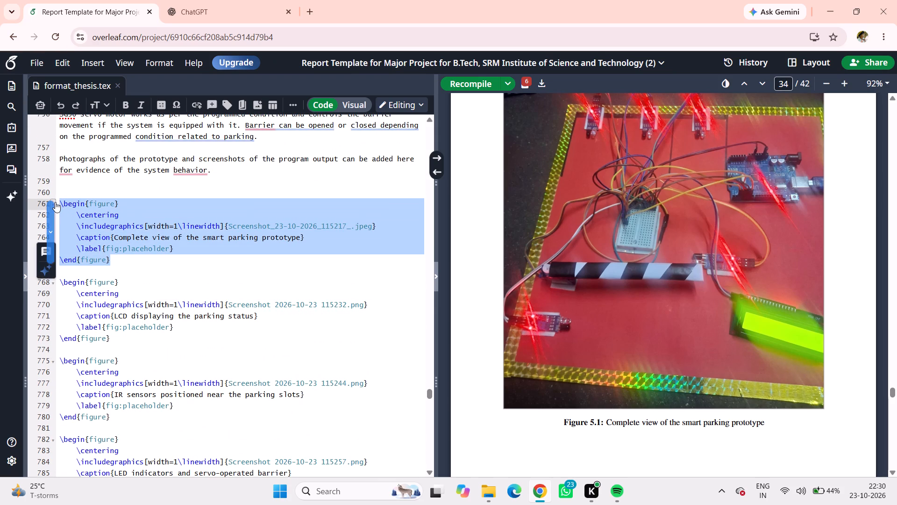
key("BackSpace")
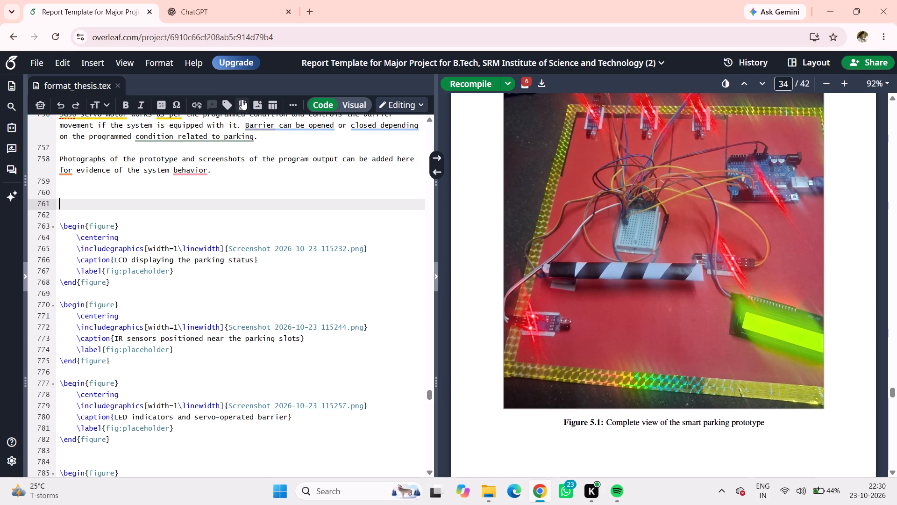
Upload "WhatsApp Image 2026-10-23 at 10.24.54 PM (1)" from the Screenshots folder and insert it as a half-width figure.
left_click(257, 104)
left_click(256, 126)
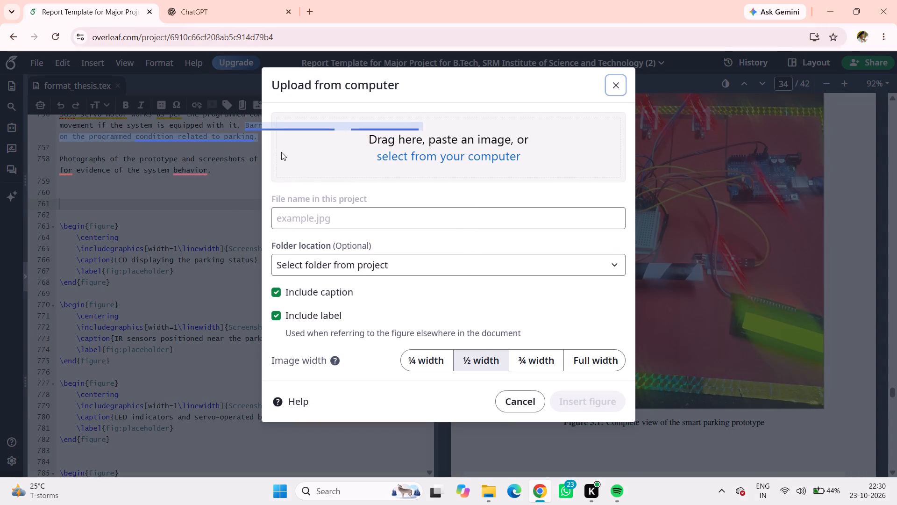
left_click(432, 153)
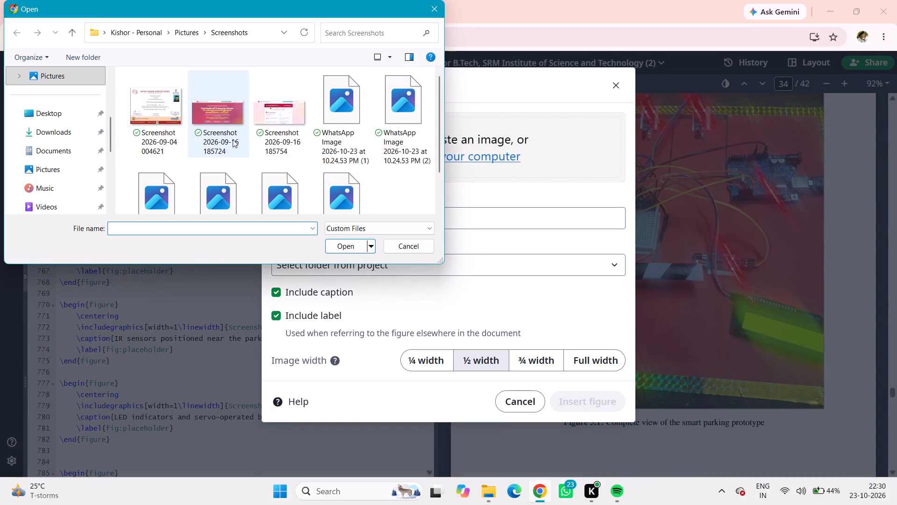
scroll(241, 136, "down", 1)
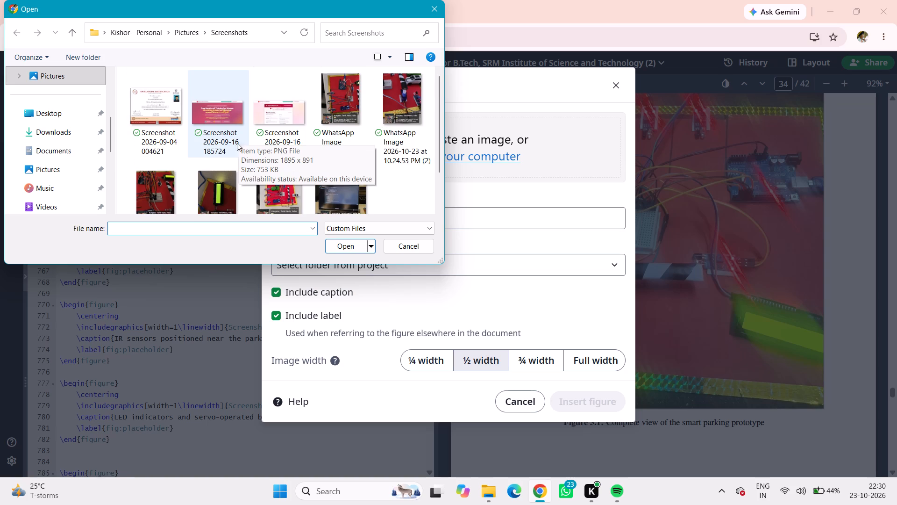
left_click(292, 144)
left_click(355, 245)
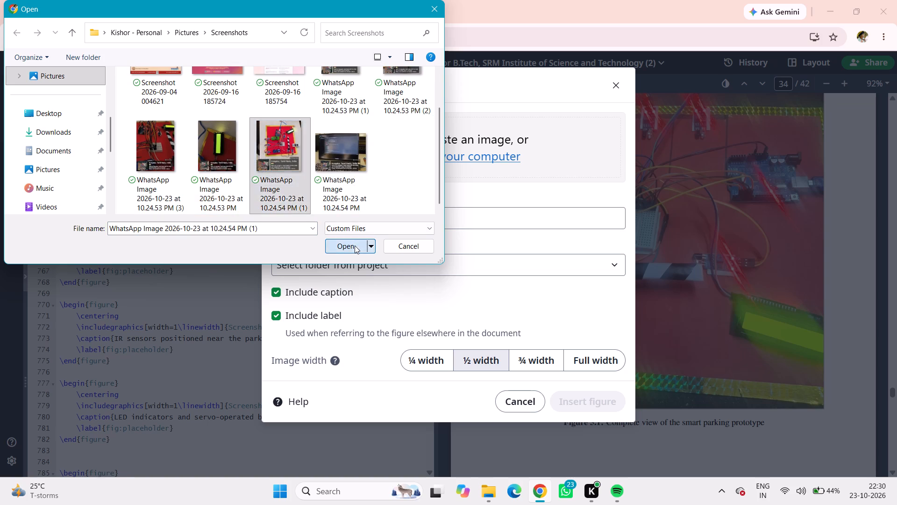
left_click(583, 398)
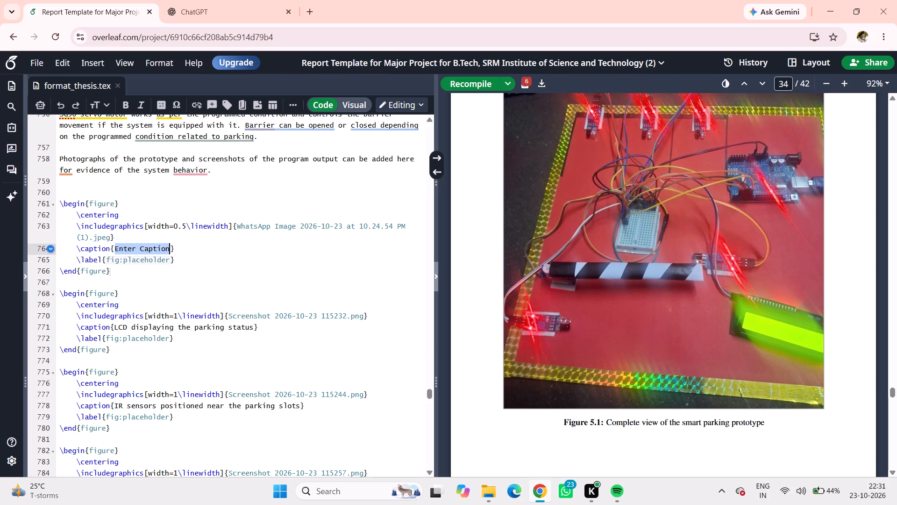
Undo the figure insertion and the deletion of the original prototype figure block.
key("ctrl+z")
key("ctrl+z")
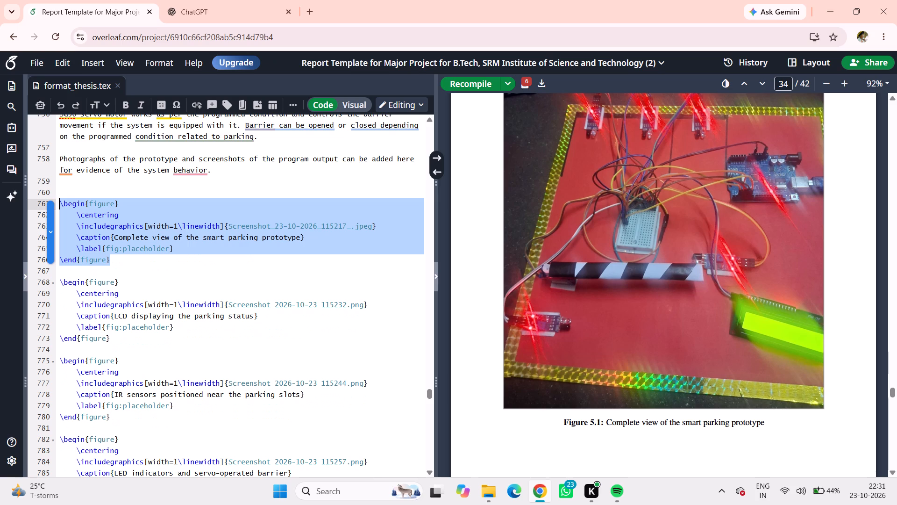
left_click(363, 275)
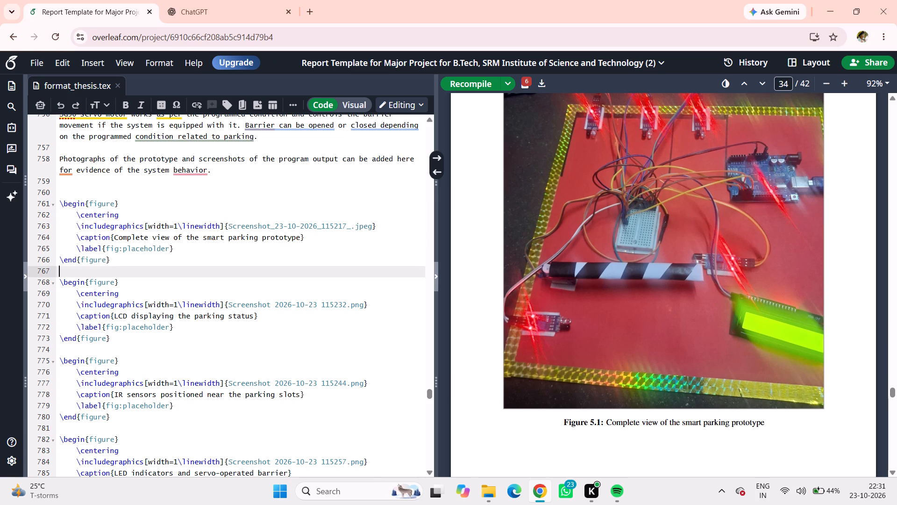
Copy the caption "Complete view of the smart parking prototype" and delete its whole figure block.
left_click_drag(115, 236, 299, 238)
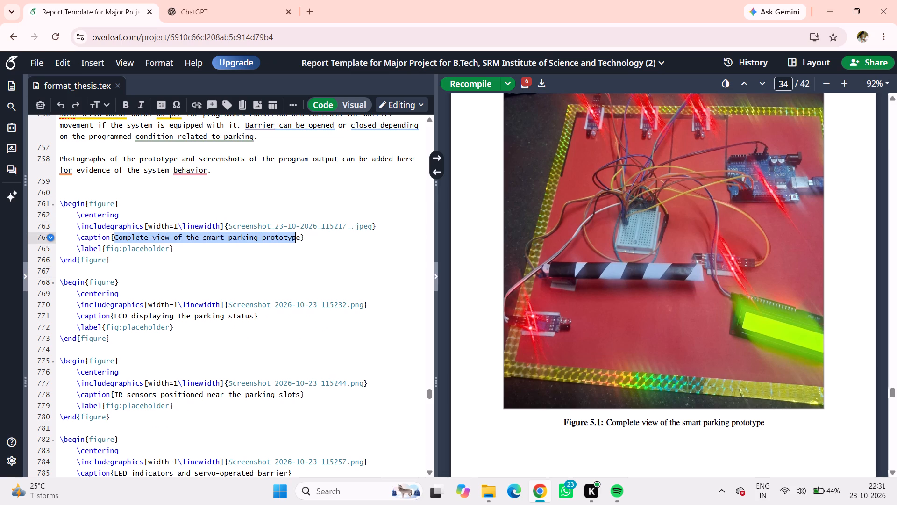
left_click_drag(299, 238, 301, 240)
key("ctrl+c")
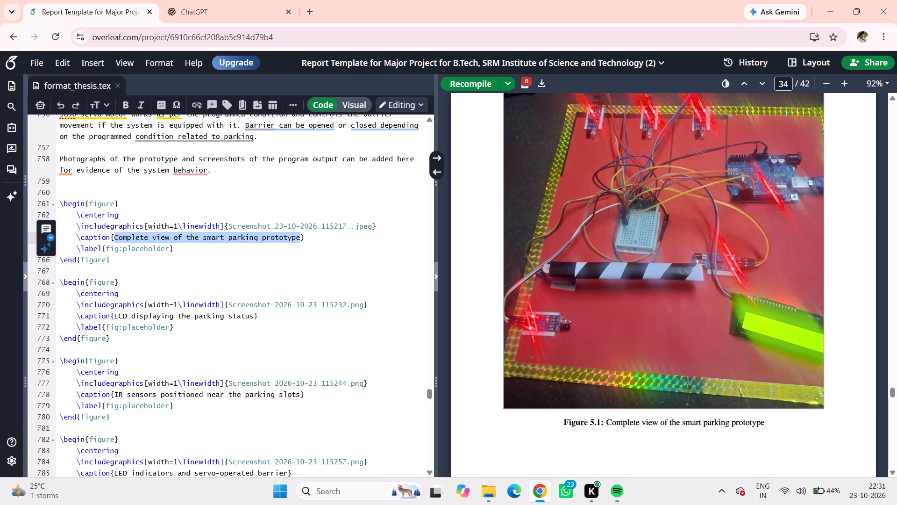
left_click_drag(185, 269, 57, 206)
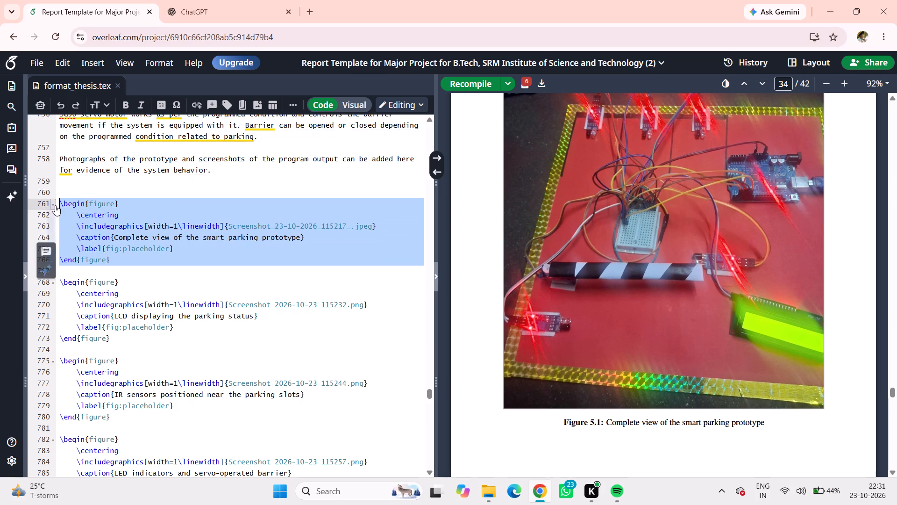
key("BackSpace")
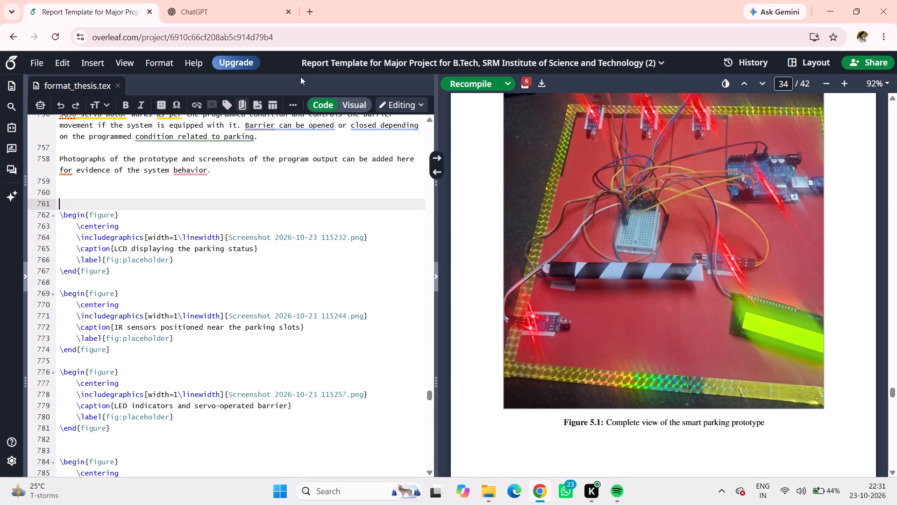
Choose "WhatsApp Image 2026-10-23 at 10.24.54 PM (1)" from the Screenshots folder for a new figure at full width.
left_click(256, 101)
left_click(261, 129)
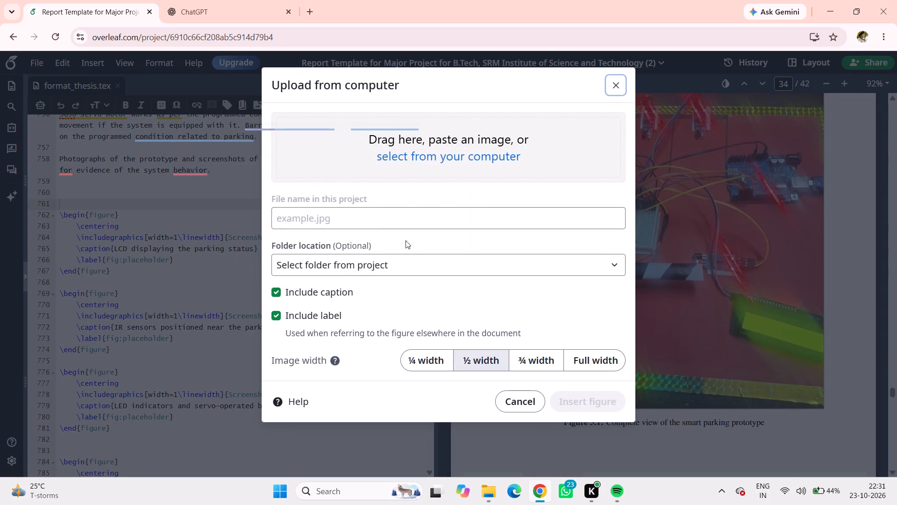
left_click(411, 158)
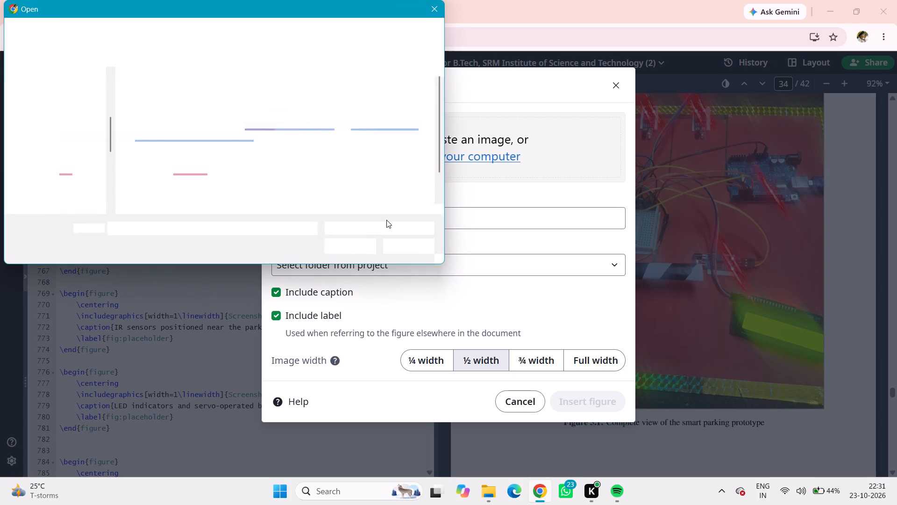
scroll(268, 147, "down", 1)
left_click(280, 150)
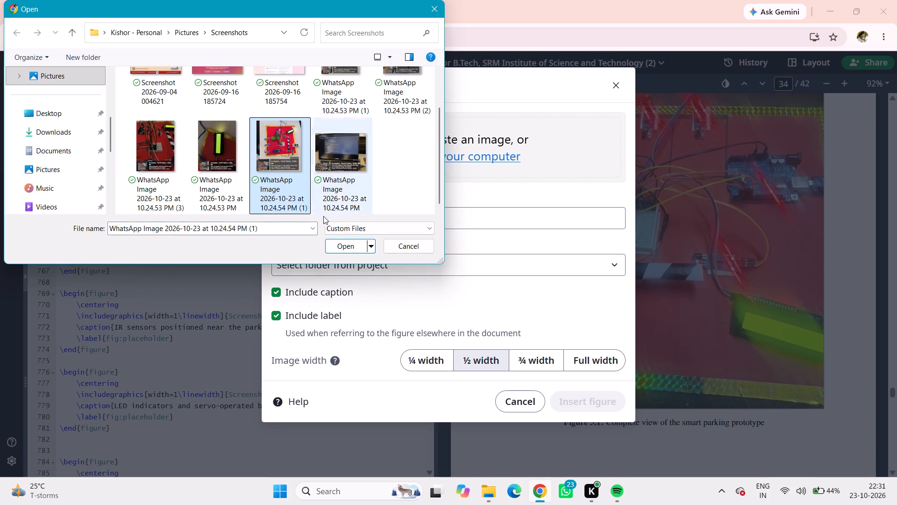
left_click(342, 245)
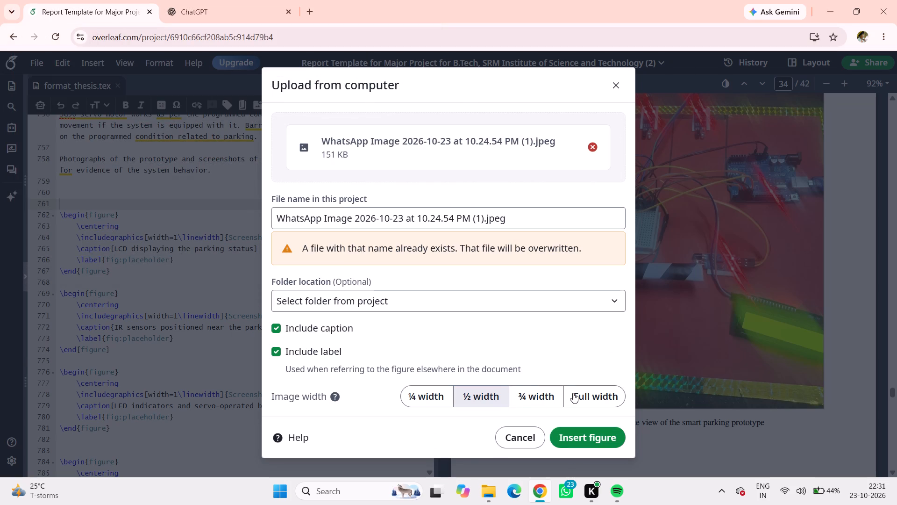
left_click(573, 393)
Rename the uploaded image in the project as "1 1.jpeg" and insert the figure.
left_click(475, 220)
left_click(475, 220)
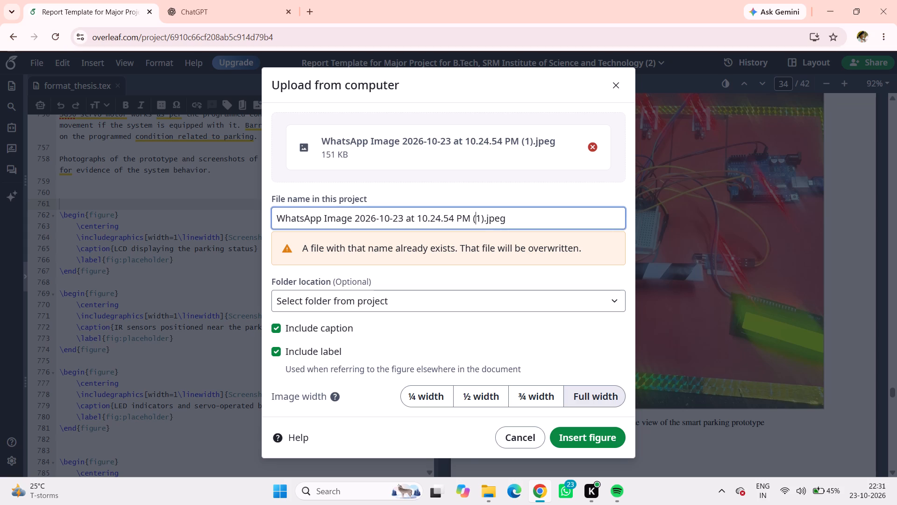
left_click(486, 220)
left_click(483, 222)
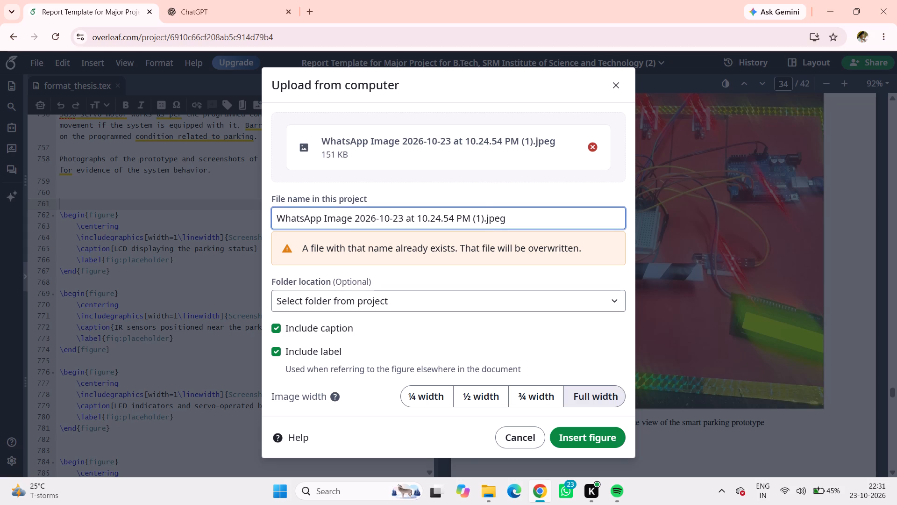
double_click(482, 222)
double_click(482, 222)
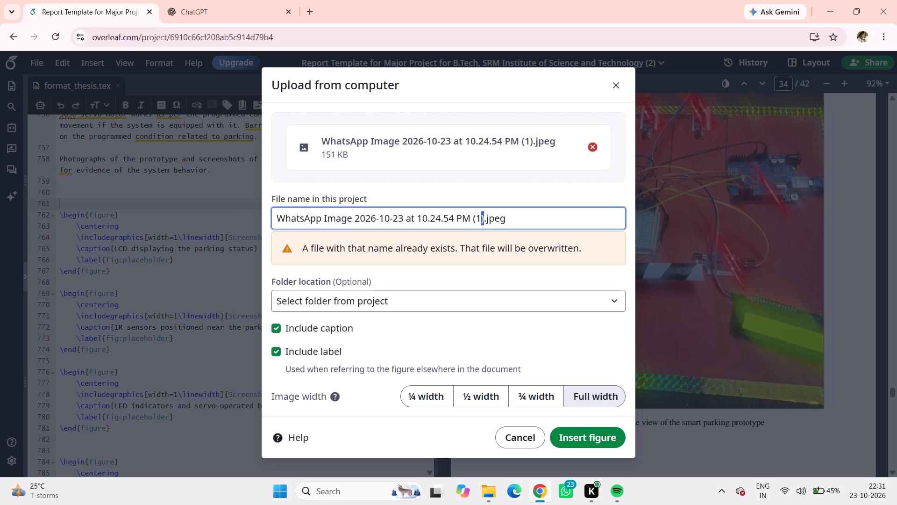
key("BackSpace")
key("BackSpace")
key("BackSpace")
key("BackSpace")
key("BackSpace")
key("BackSpace")
key("BackSpace")
key("BackSpace")
key("BackSpace")
key("BackSpace")
key("BackSpace")
key("BackSpace")
key("BackSpace")
key("BackSpace")
key("BackSpace")
key("BackSpace")
key("BackSpace")
key("BackSpace")
key("BackSpace")
key("BackSpace")
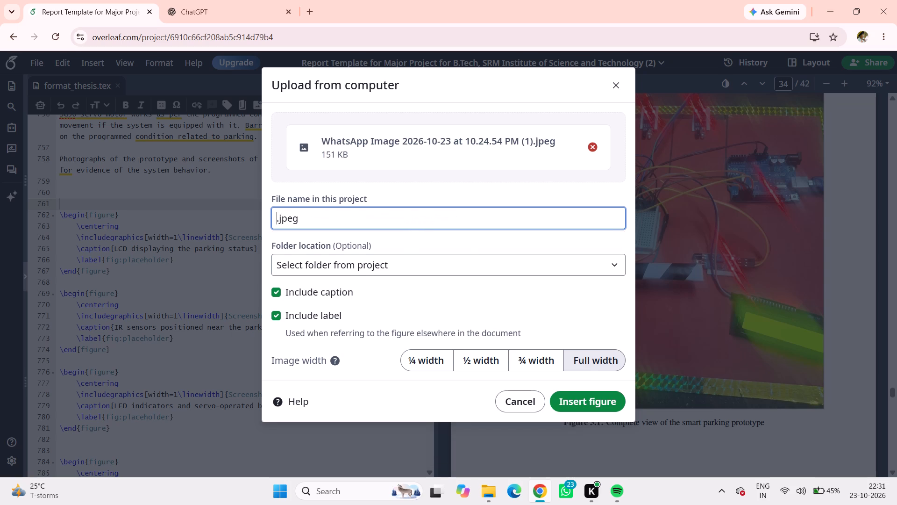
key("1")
key("Return")
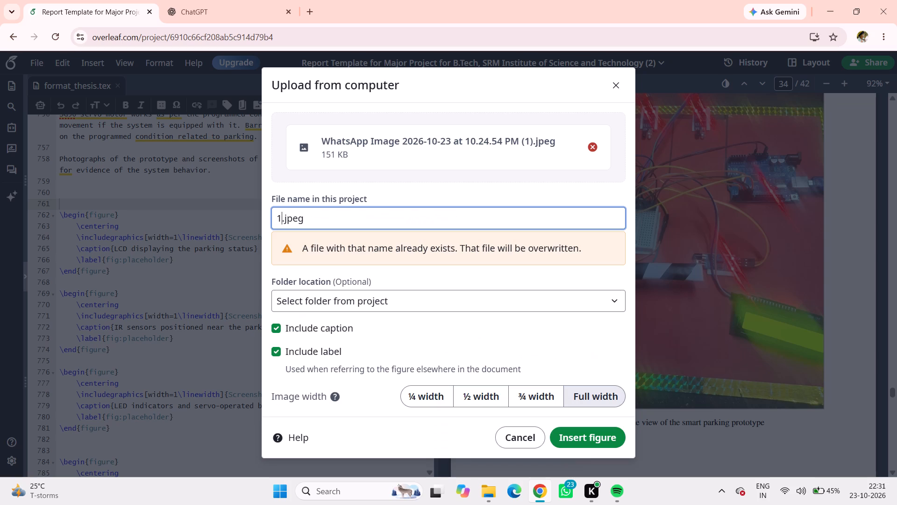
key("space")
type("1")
left_click(570, 404)
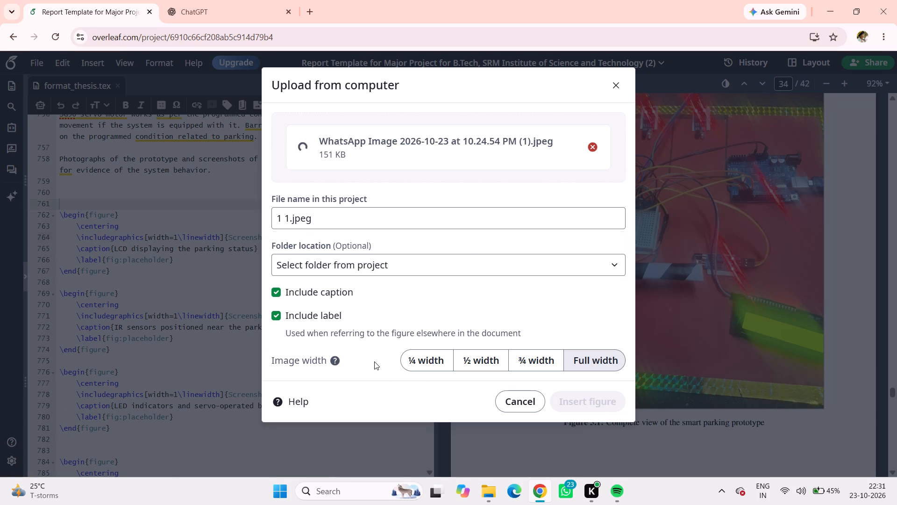
Paste the copied text "Complete view of the smart parking prototype" as the new figure's caption.
key("ctrl+v")
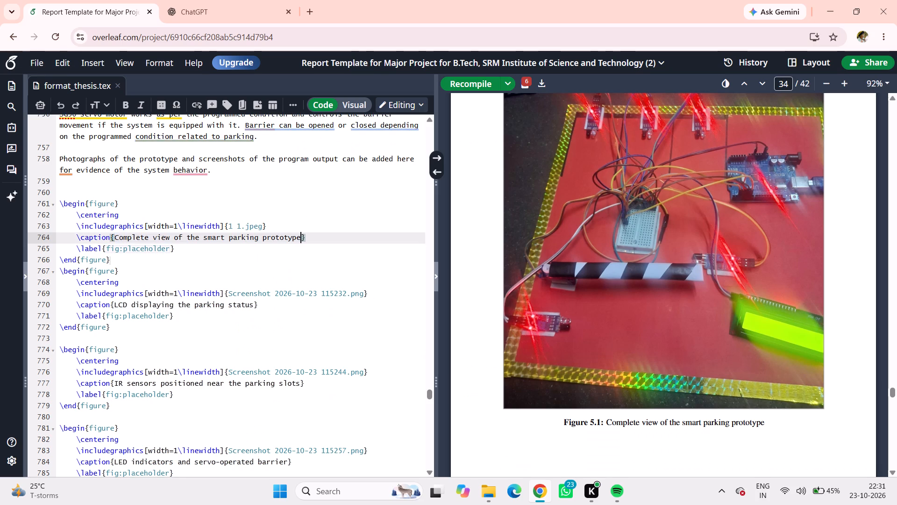
Insert four blank lines between the complete-view figure block and the LCD figure block, and recompile the report.
left_click(330, 269)
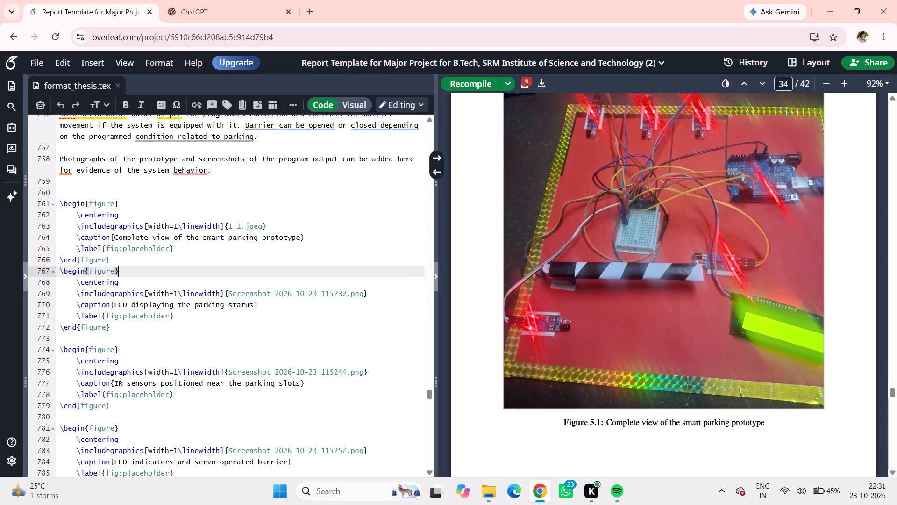
left_click(296, 270)
left_click(279, 260)
left_click(263, 253)
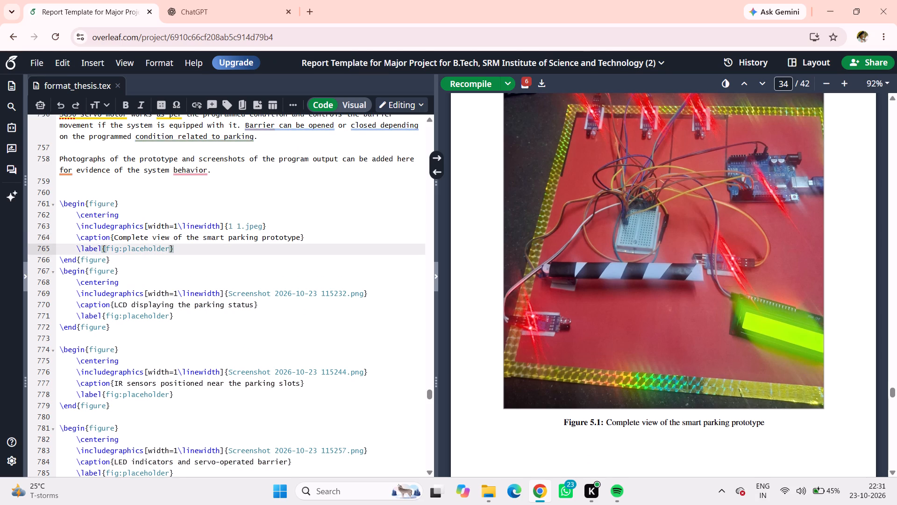
key("Return")
key("BackSpace")
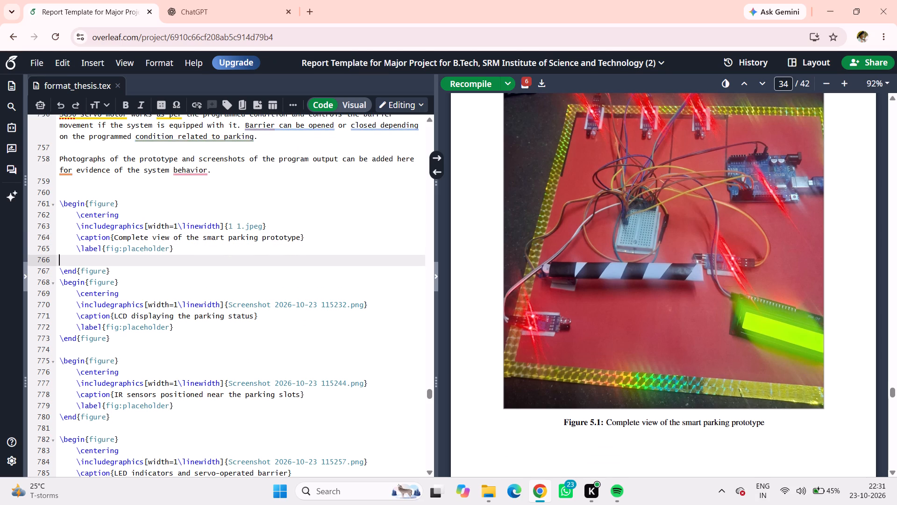
key("BackSpace")
key("Down")
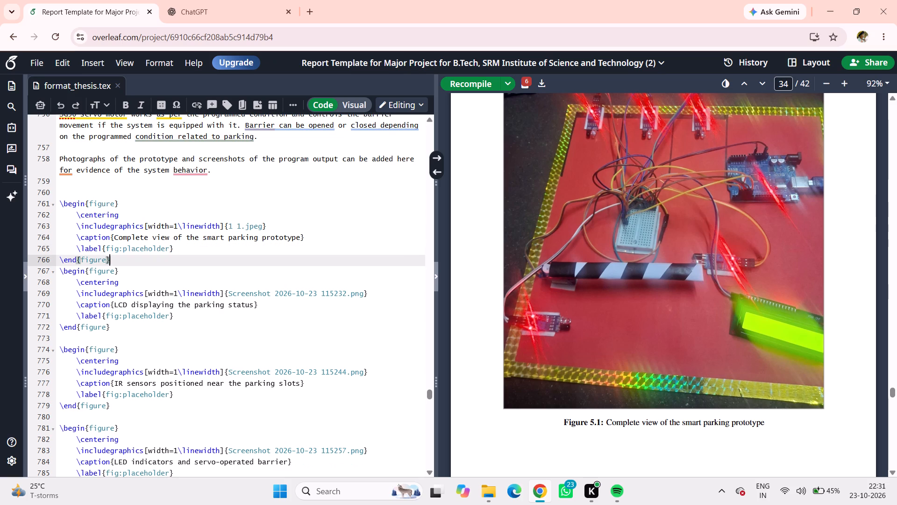
key("Return")
key("Return")
key("Return")
key("Return")
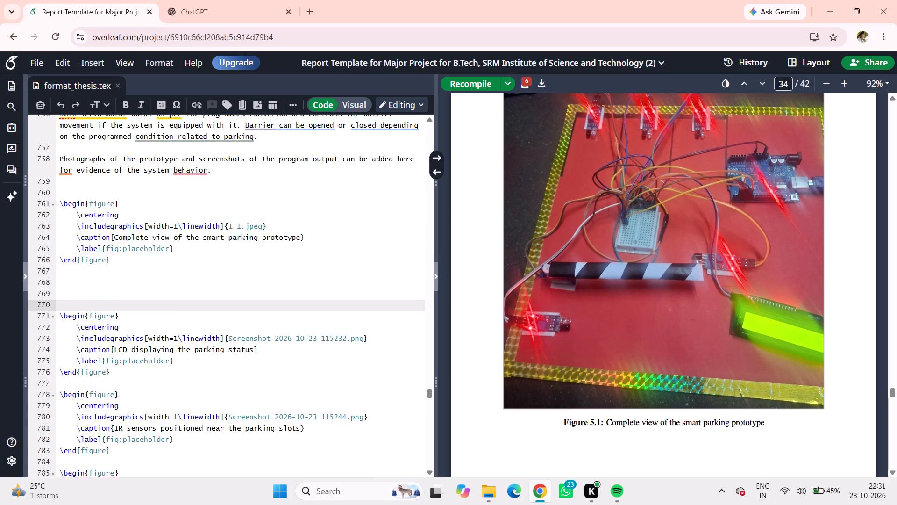
left_click(486, 82)
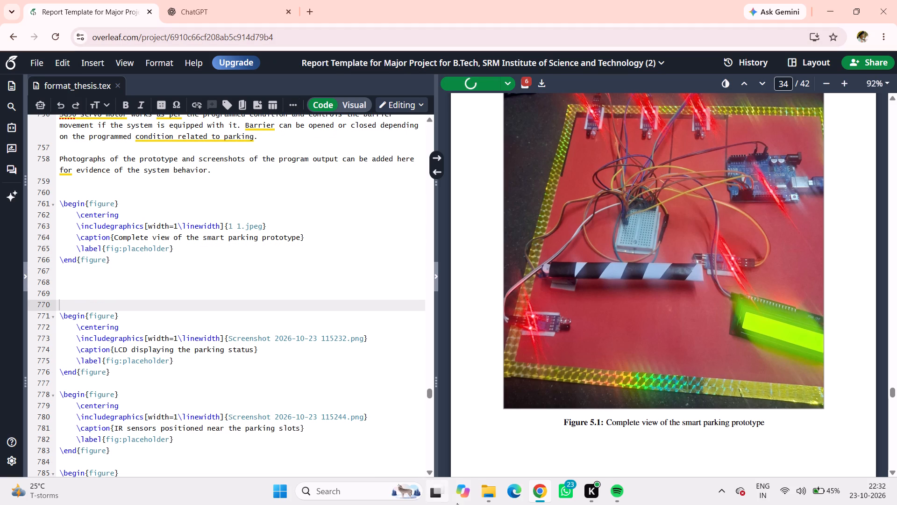
Switch to Spotify, search for "city" and play City Rowdy Song.
left_click(614, 494)
left_click(469, 28)
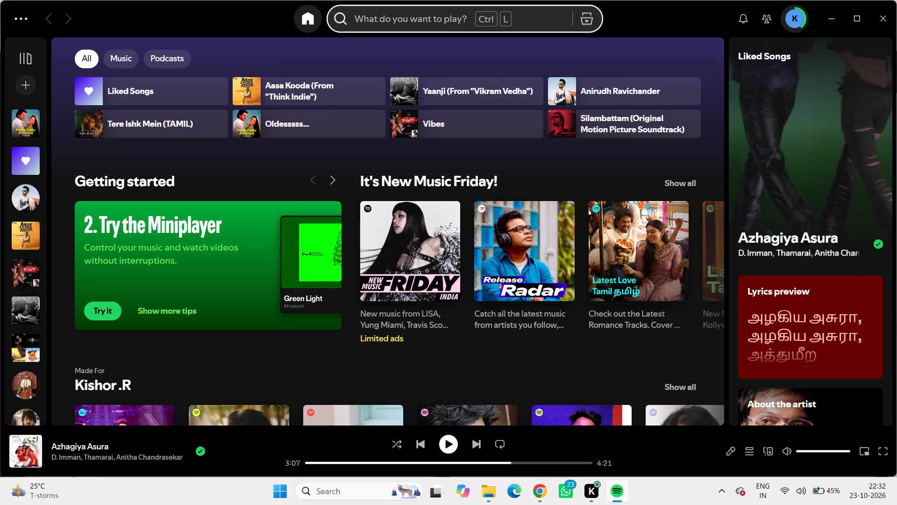
type("cir")
key("BackSpace")
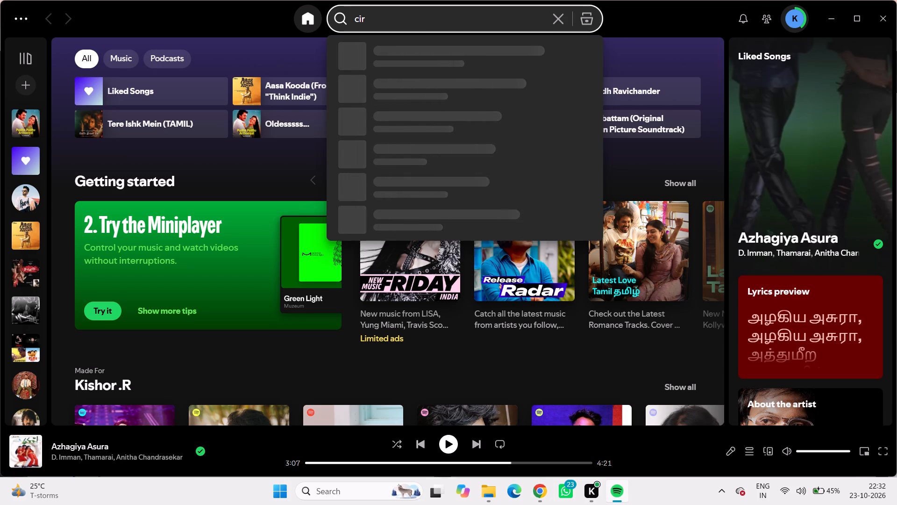
type("ty")
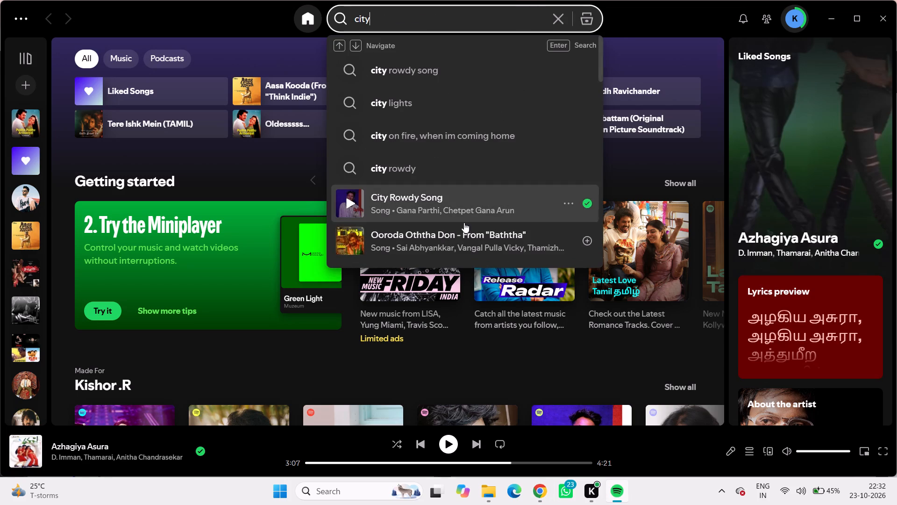
left_click(453, 202)
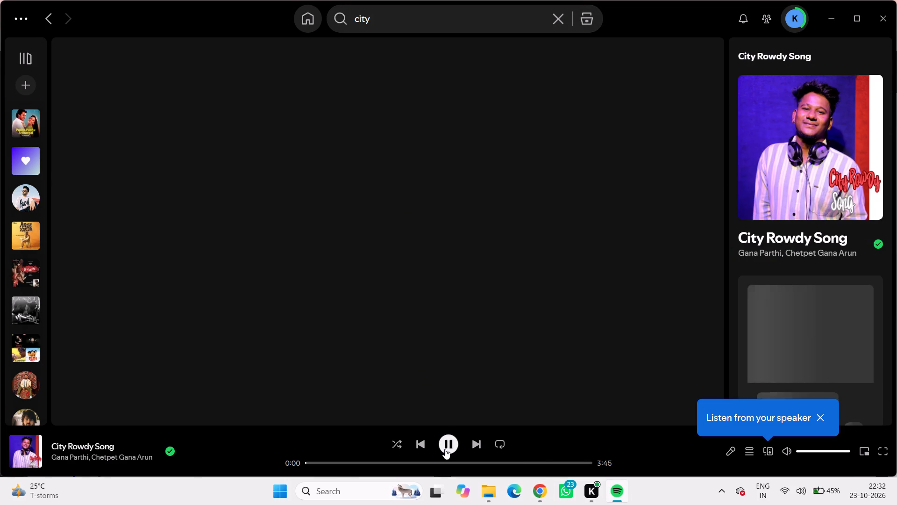
Return to the report in Chrome and check the recompiled Figures 5.1 and 5.2.
left_click(536, 498)
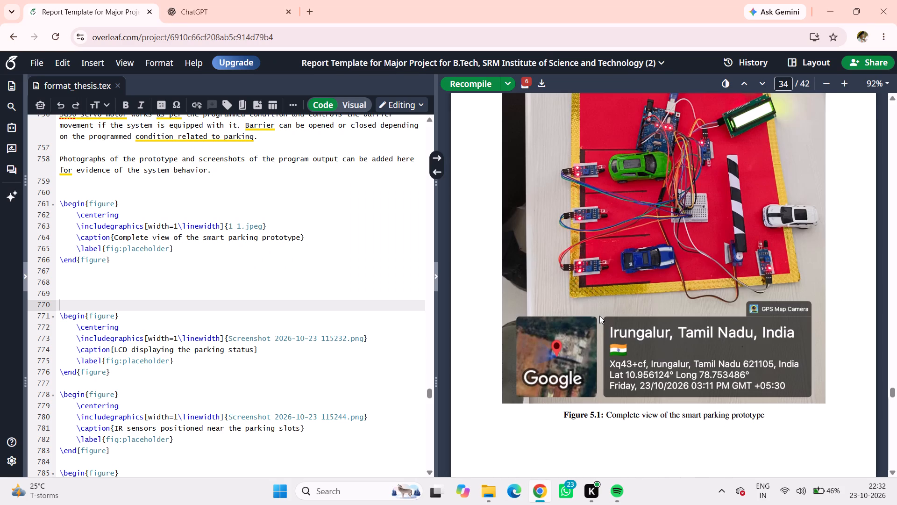
scroll(599, 316, "up", 3)
scroll(599, 316, "down", 1)
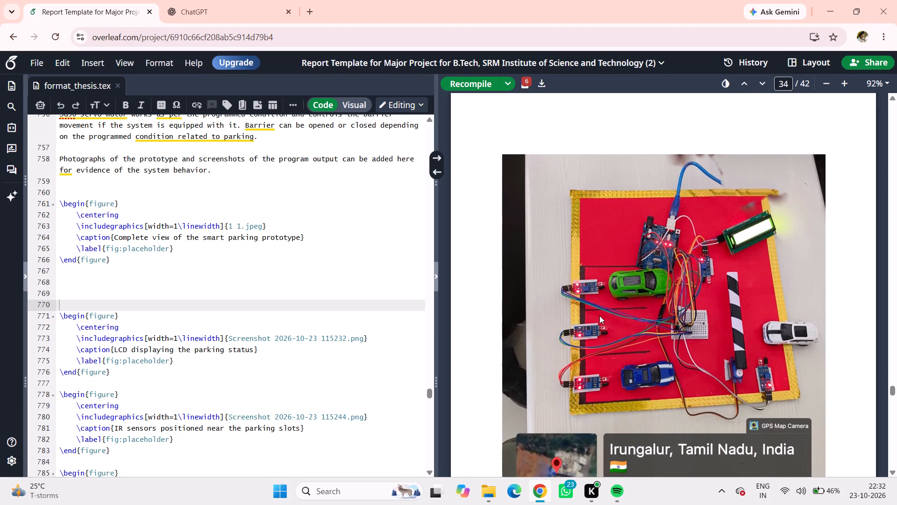
scroll(599, 316, "down", 1)
scroll(244, 252, "down", 4)
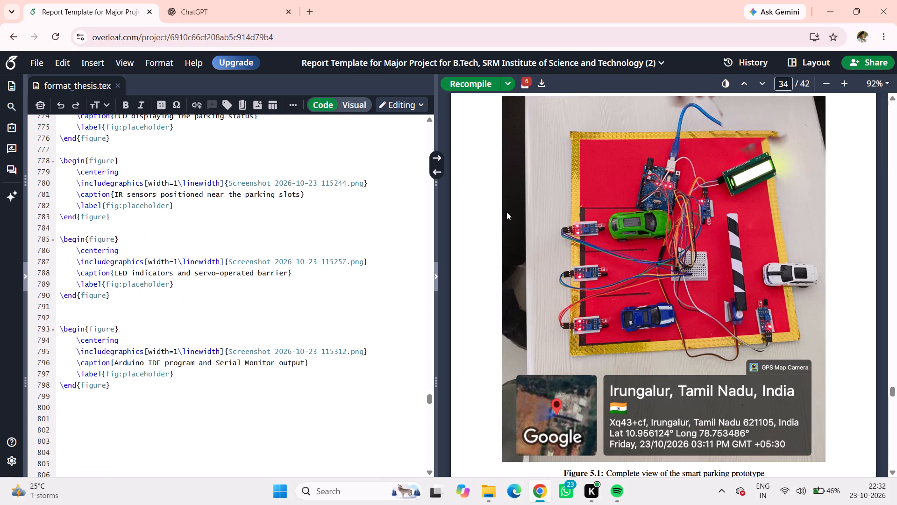
scroll(529, 219, "down", 10)
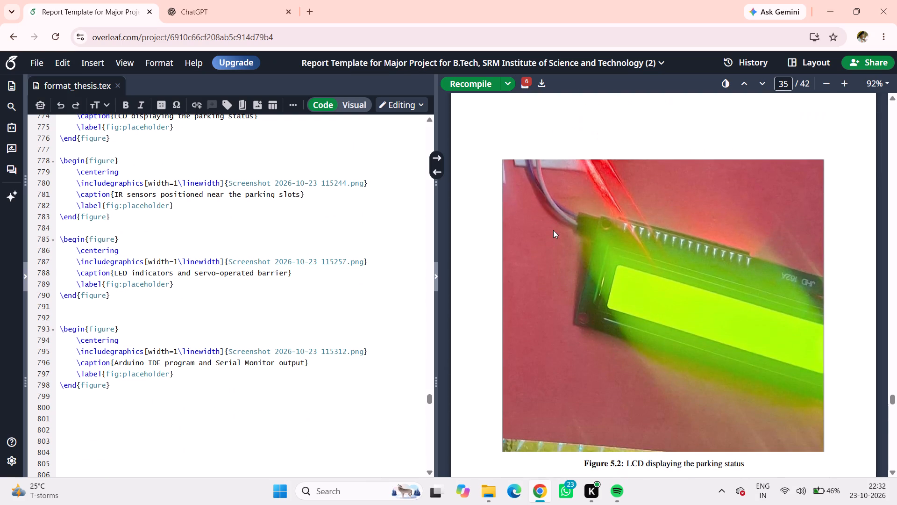
Replace the LCD figure's image with "WhatsApp Image 2026-10-23 at 10.24.53 PM.jpeg", reusing the caption "LCD displaying the parking status".
scroll(264, 202, "up", 3)
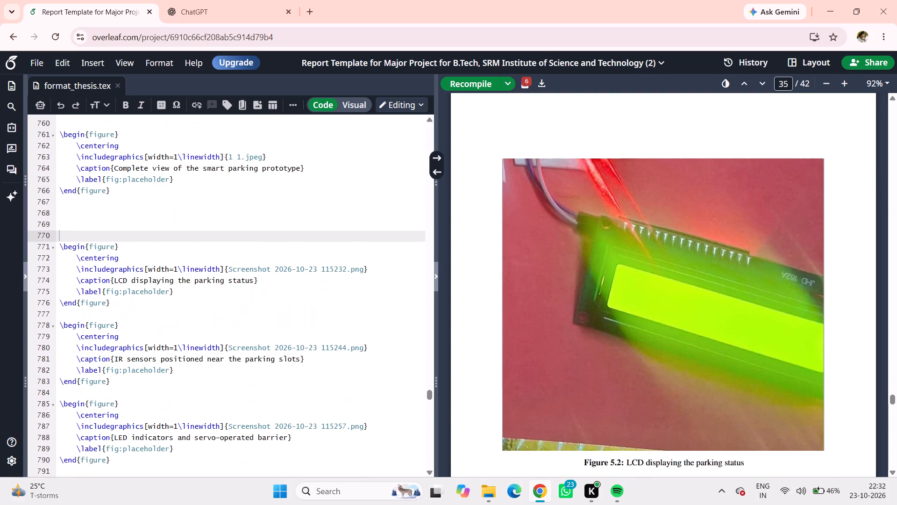
left_click(128, 286)
left_click(106, 314)
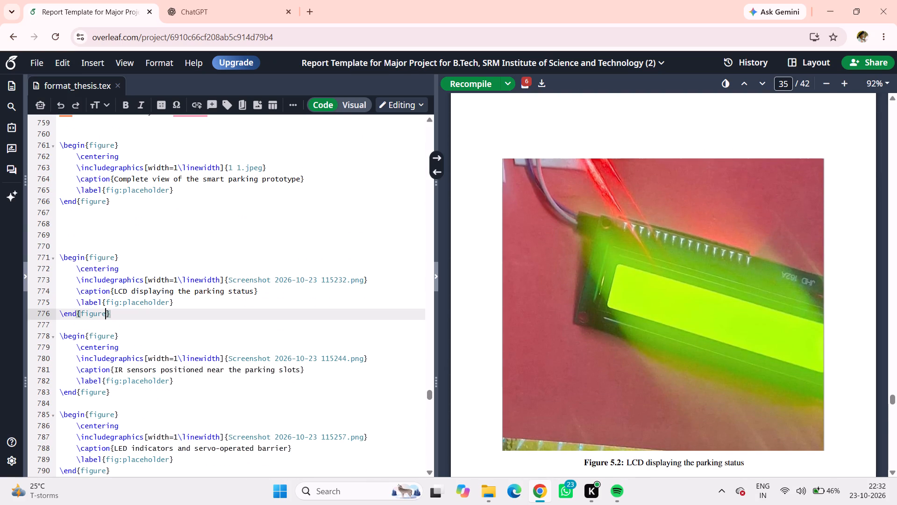
left_click(121, 293)
left_click(115, 292)
left_click_drag(115, 292, 205, 299)
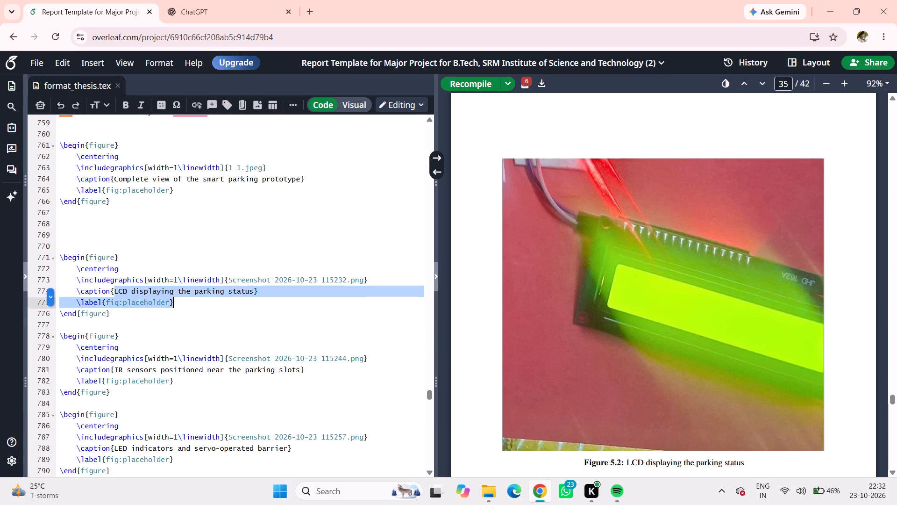
Copy the caption text "LCD displaying the parking status" and delete the old LCD figure block that uses "Screenshot 2026-10-23 115232.png".
left_click_drag(205, 299, 249, 294)
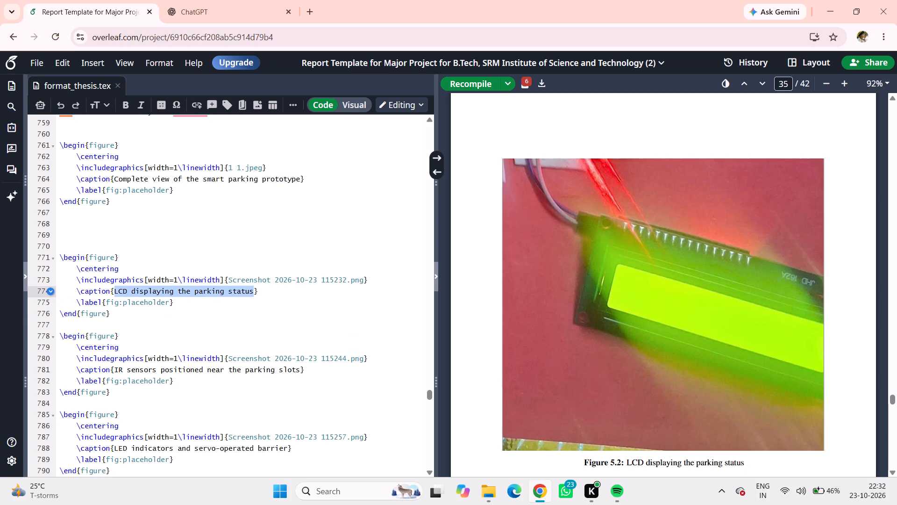
key("ctrl+c")
left_click_drag(167, 326, 50, 254)
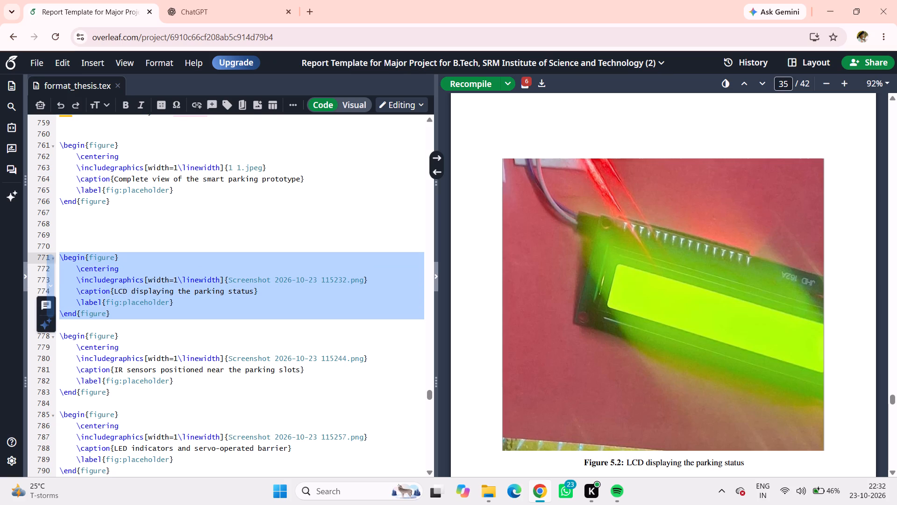
key("BackSpace")
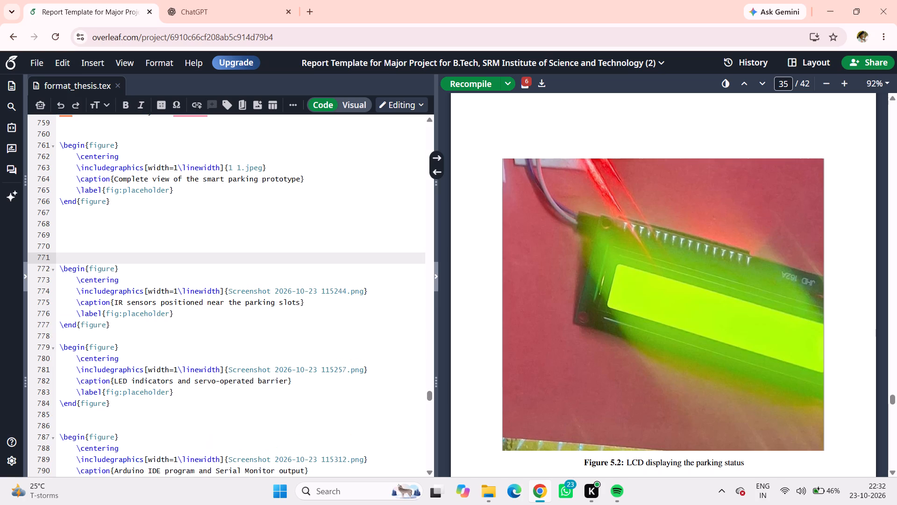
Upload "WhatsApp Image 2026-10-23 at 10.24.53 PM.jpeg" as a full-width figure below the complete-view figure, captioned "LCD displaying the parking status".
key("Up")
key("Up")
key("Up")
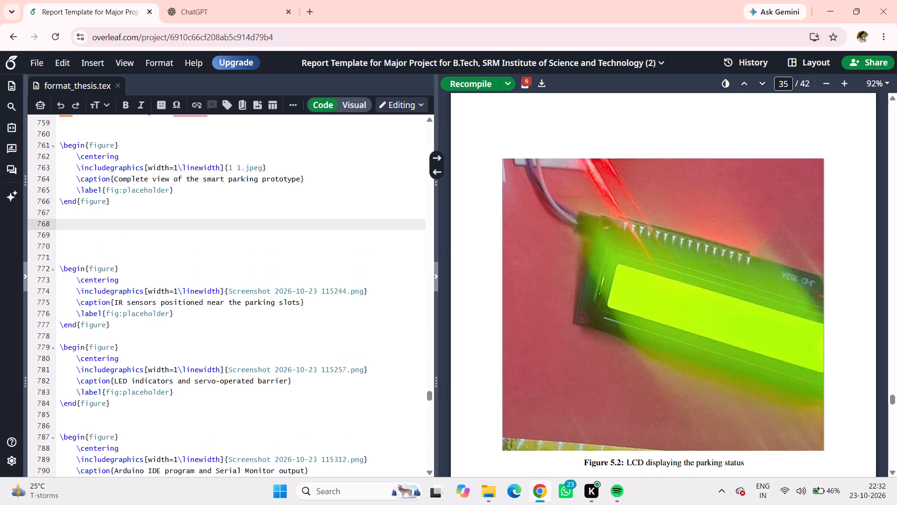
left_click(258, 105)
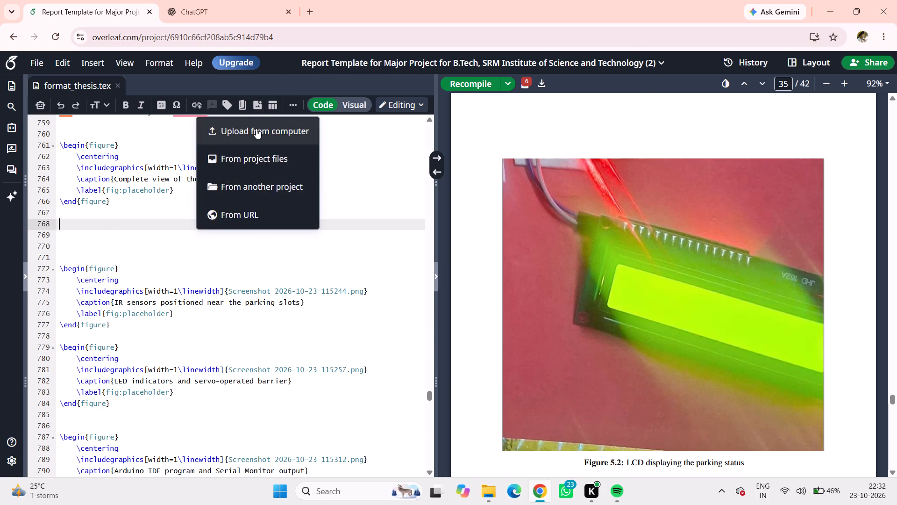
left_click(256, 129)
left_click(441, 157)
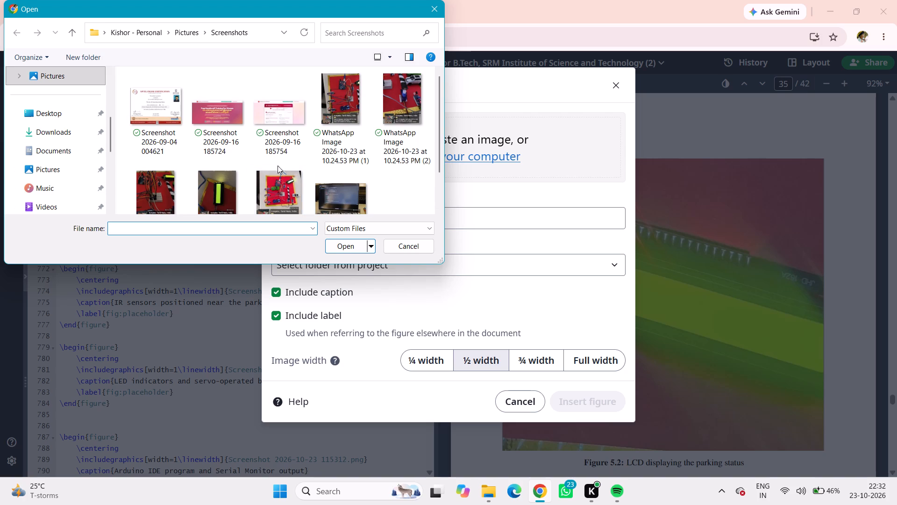
left_click(228, 185)
left_click(343, 244)
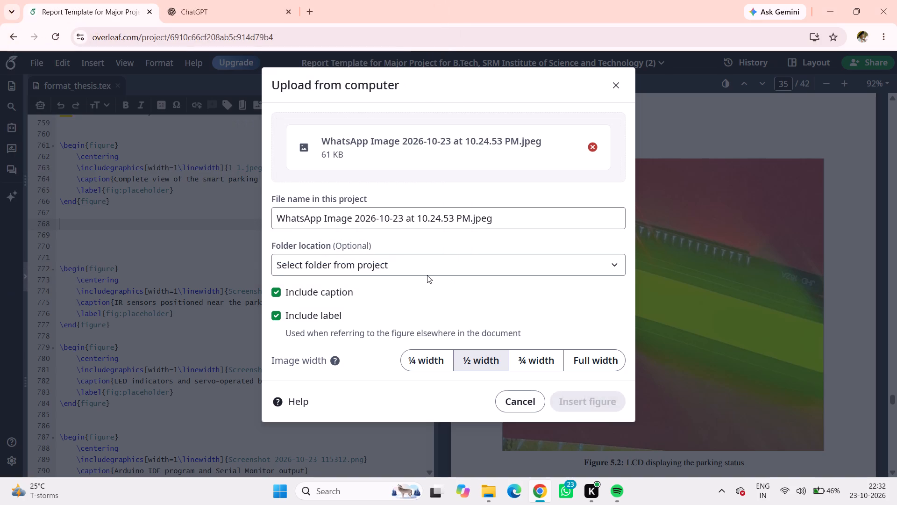
left_click(588, 353)
left_click(577, 401)
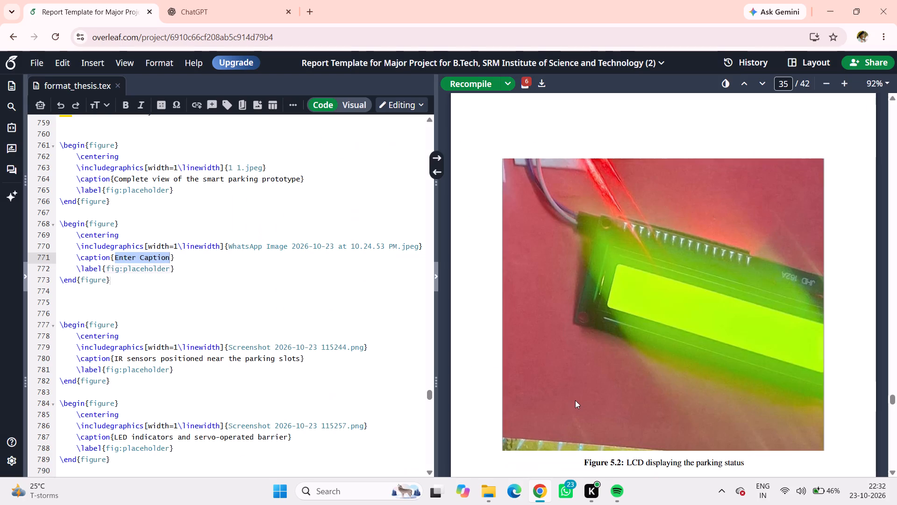
key("ctrl+v")
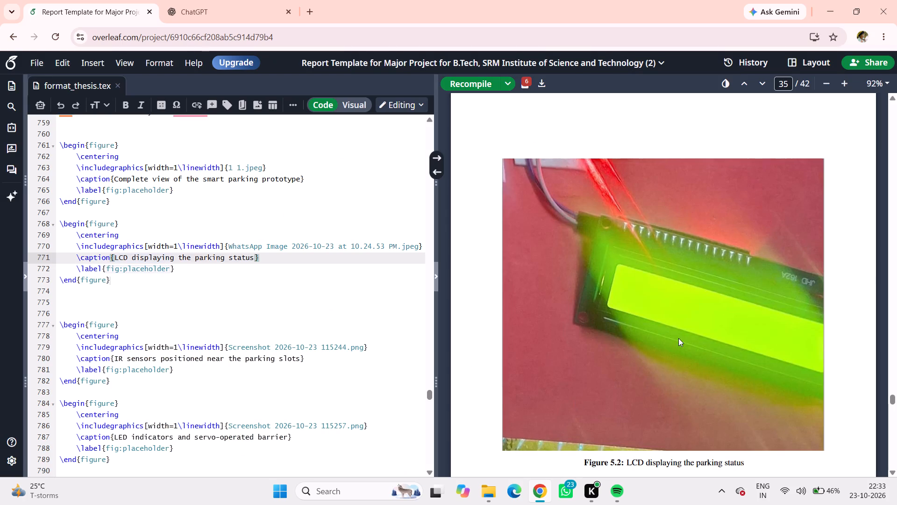
Recompile the report and check the new LCD figure and the figures that follow it in the PDF.
left_click(471, 80)
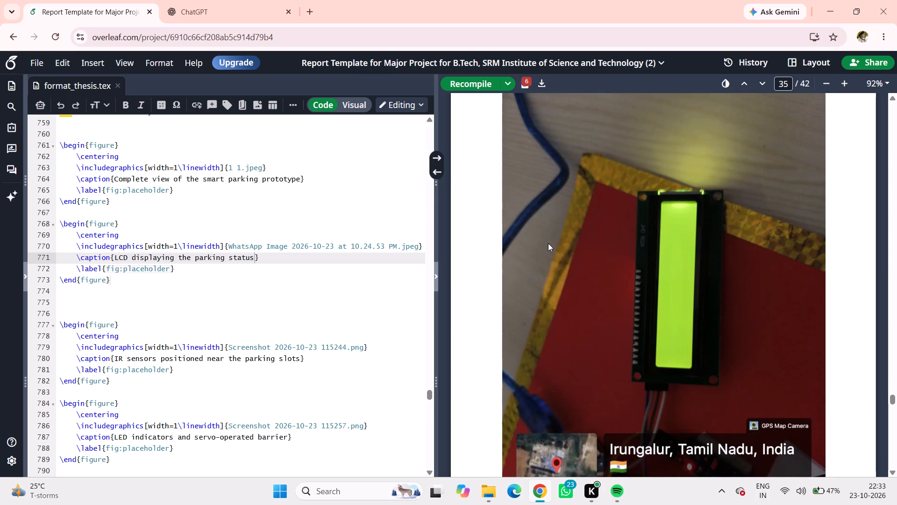
scroll(548, 243, "down", 3)
scroll(548, 243, "up", 3)
scroll(548, 243, "down", 1)
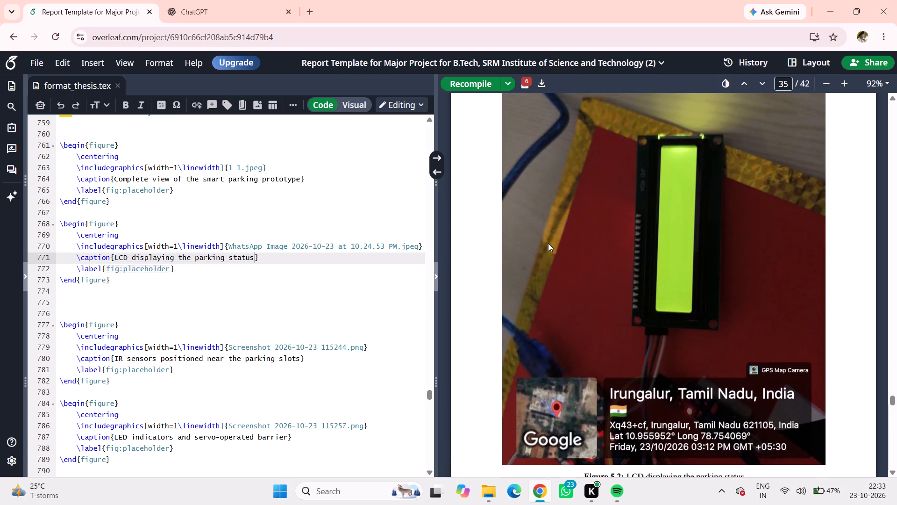
scroll(548, 243, "down", 11)
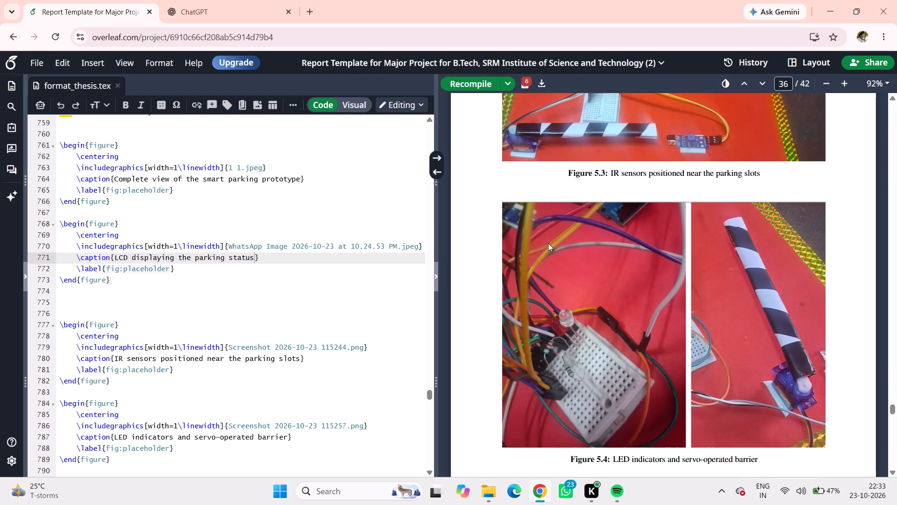
Replace the IR sensors figure's image with a new JPEG photo, reusing the caption "IR sensors positioned near the parking slots".
scroll(595, 246, "up", 2)
left_click(592, 252)
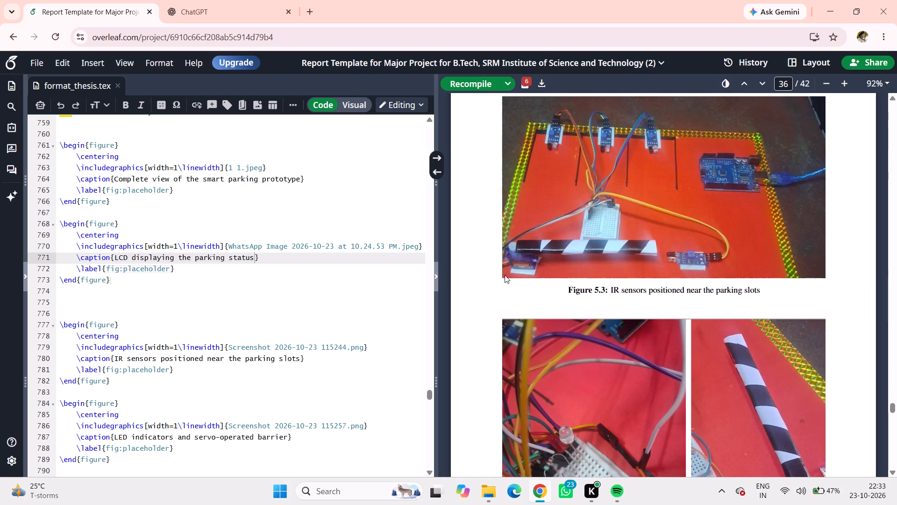
scroll(257, 268, "down", 2)
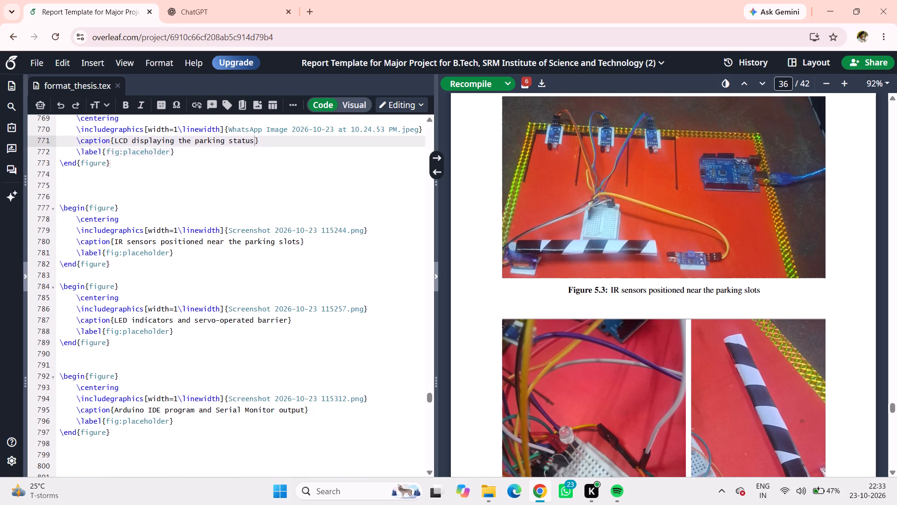
left_click(158, 246)
left_click(115, 243)
left_click_drag(114, 244, 147, 244)
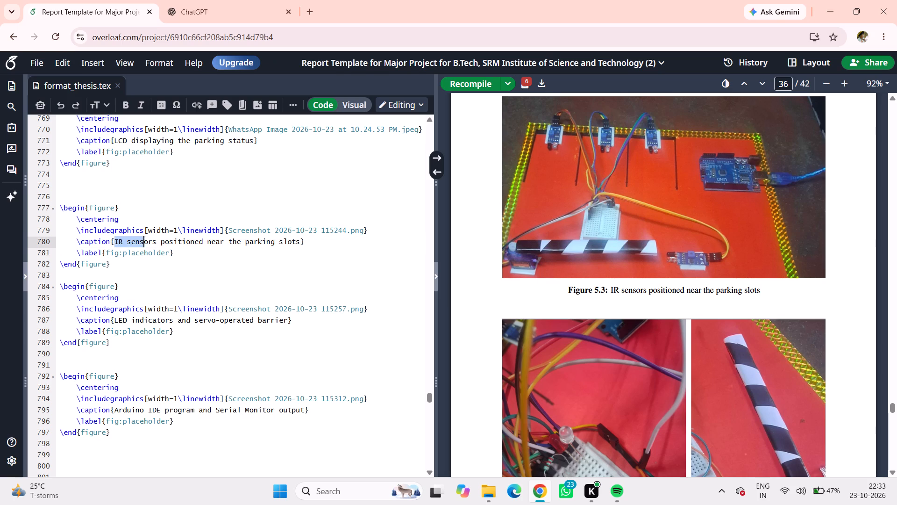
left_click_drag(147, 244, 298, 246)
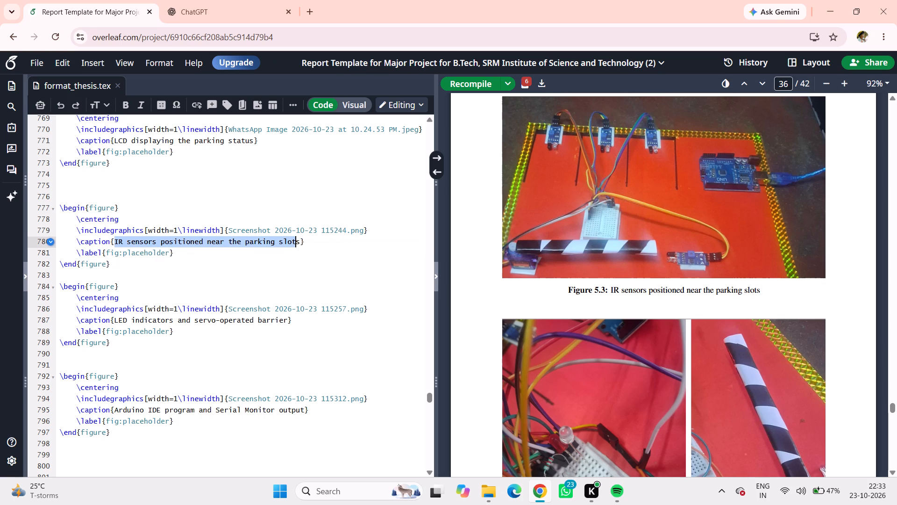
left_click_drag(298, 246, 299, 247)
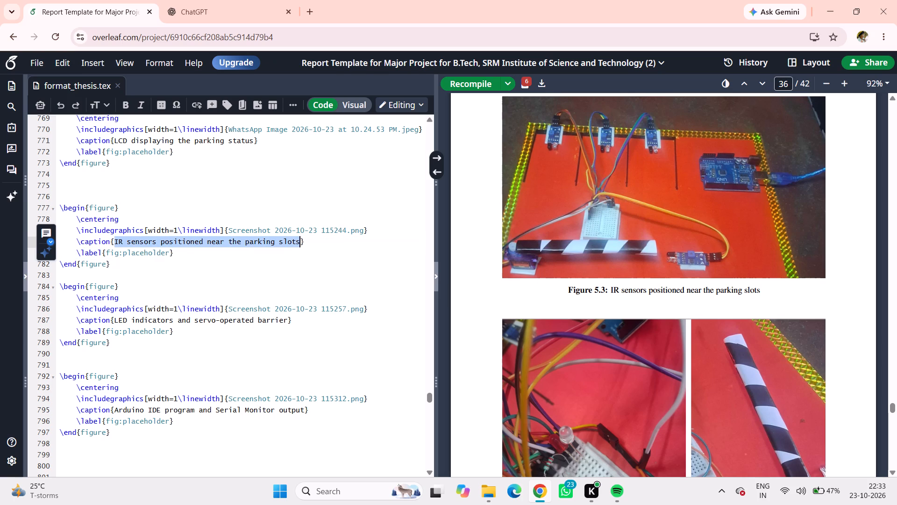
Copy the caption "IR sensors positioned near the parking slots" and delete its figure block containing "Screenshot 2026-10-23 115244.png".
key("ctrl+c")
left_click(179, 268)
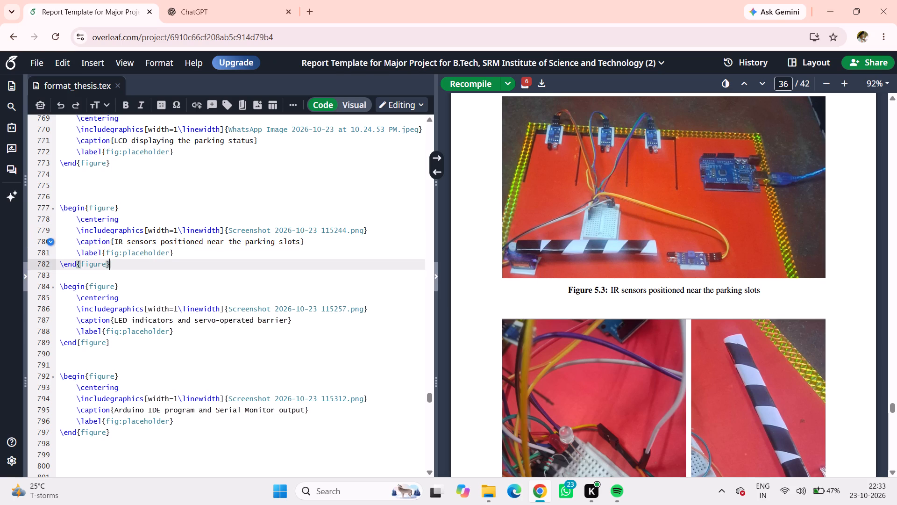
left_click_drag(145, 264, 58, 202)
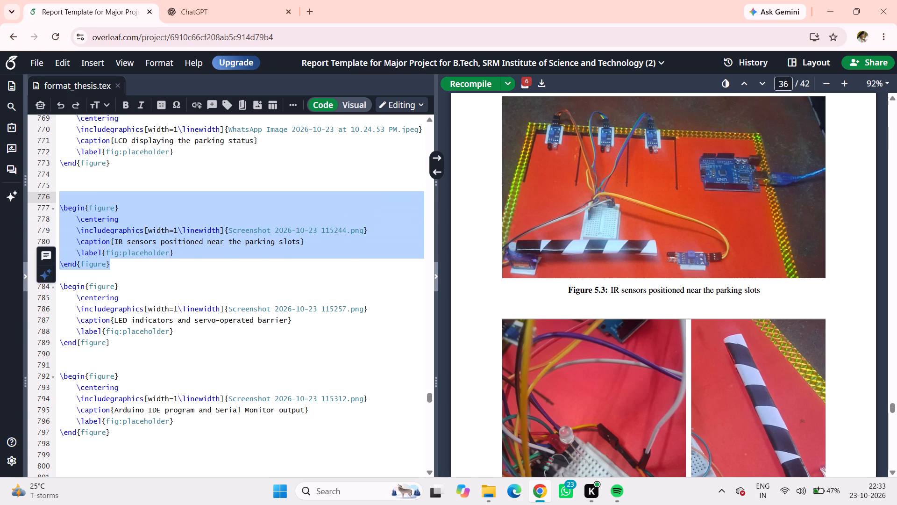
key("BackSpace")
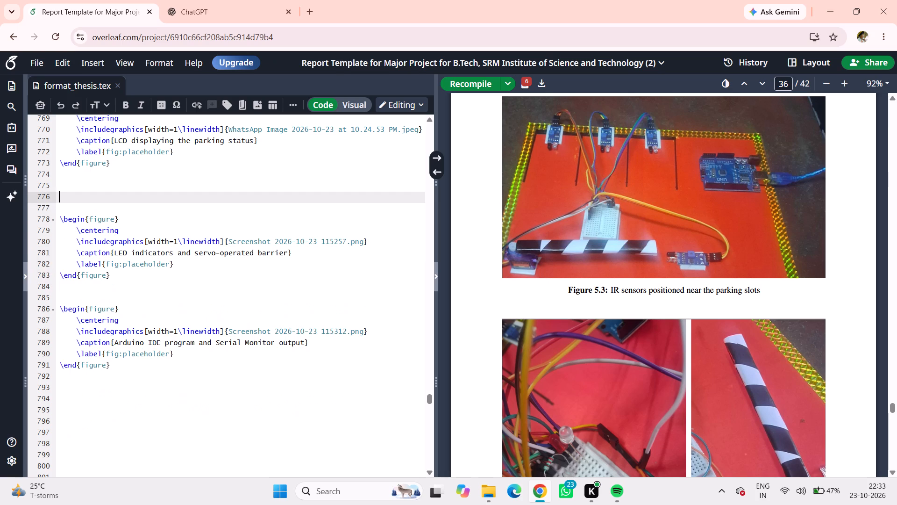
Upload "WhatsApp Image 2026-10-23 at 10.24.53 PM (1).jpeg" as a full-width figure in its place, with the copied caption "IR sensors positioned near the parking slots".
left_click(257, 109)
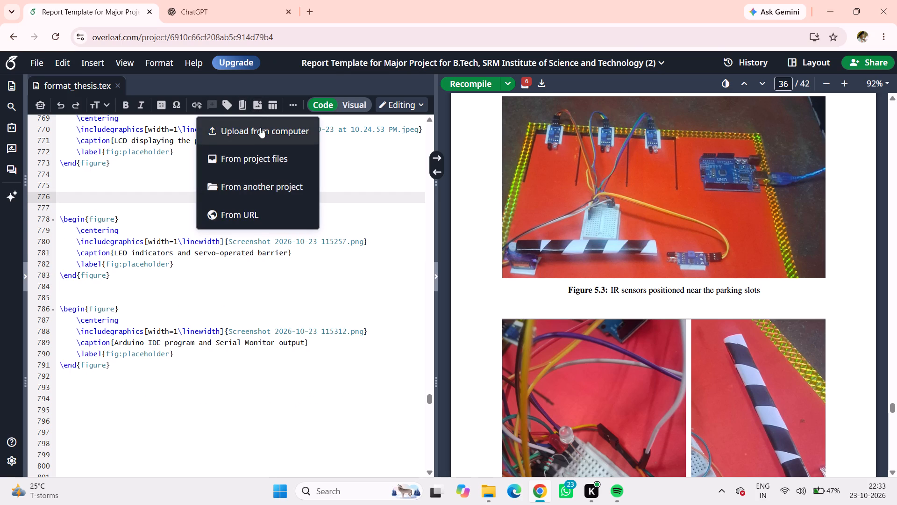
left_click(261, 131)
left_click(420, 156)
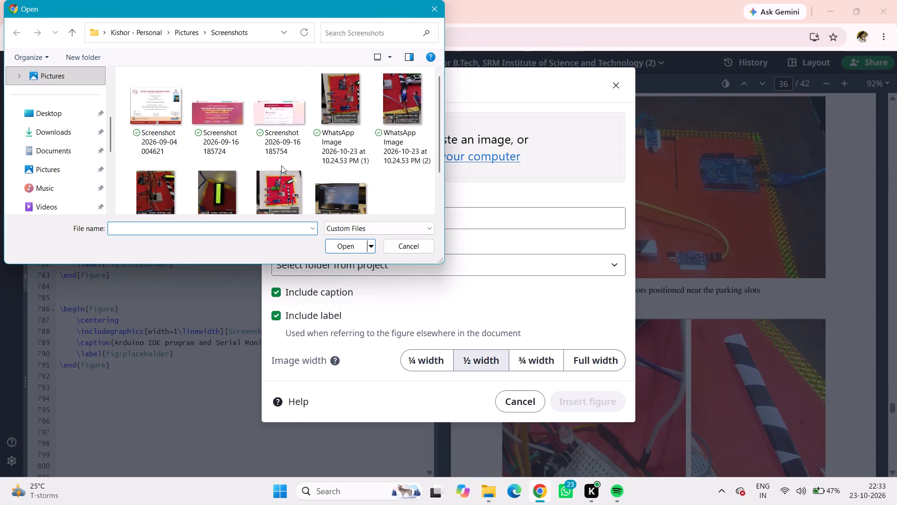
scroll(281, 166, "down", 1)
scroll(339, 164, "up", 1)
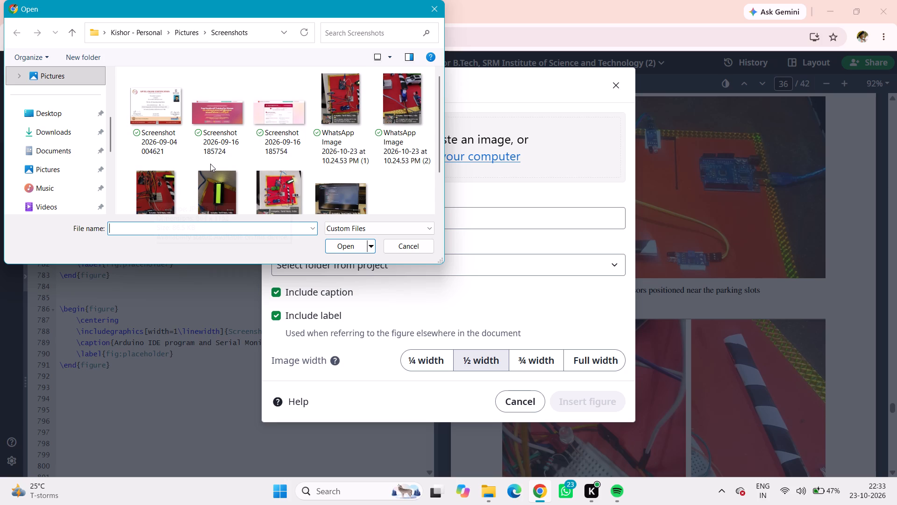
scroll(210, 164, "down", 1)
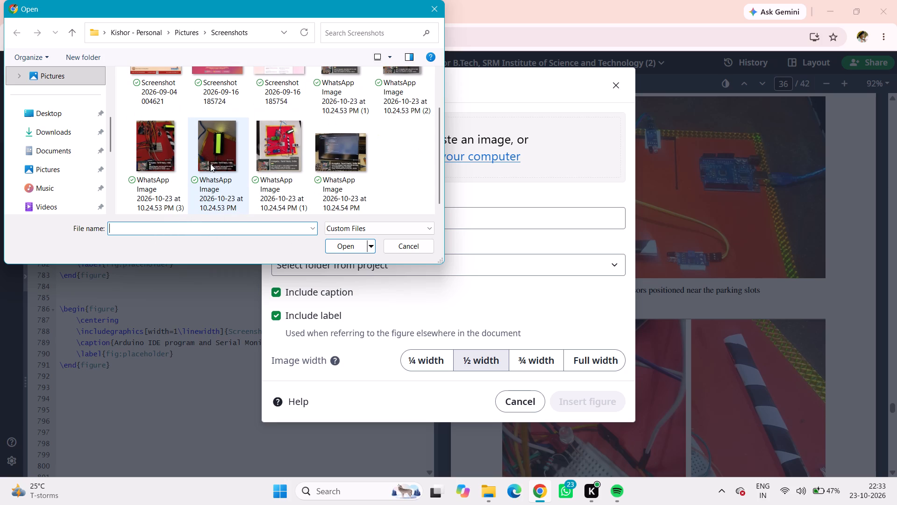
scroll(210, 164, "up", 1)
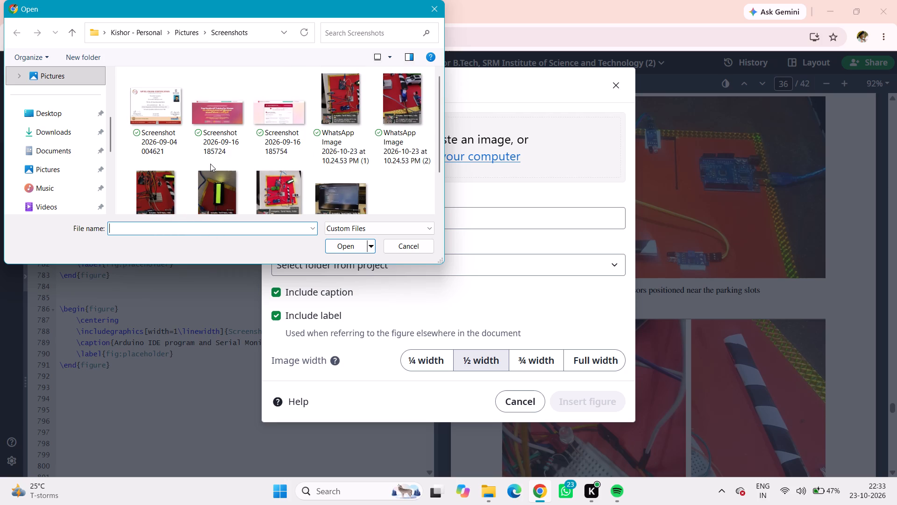
scroll(210, 164, "down", 1)
scroll(212, 163, "up", 1)
scroll(212, 163, "down", 1)
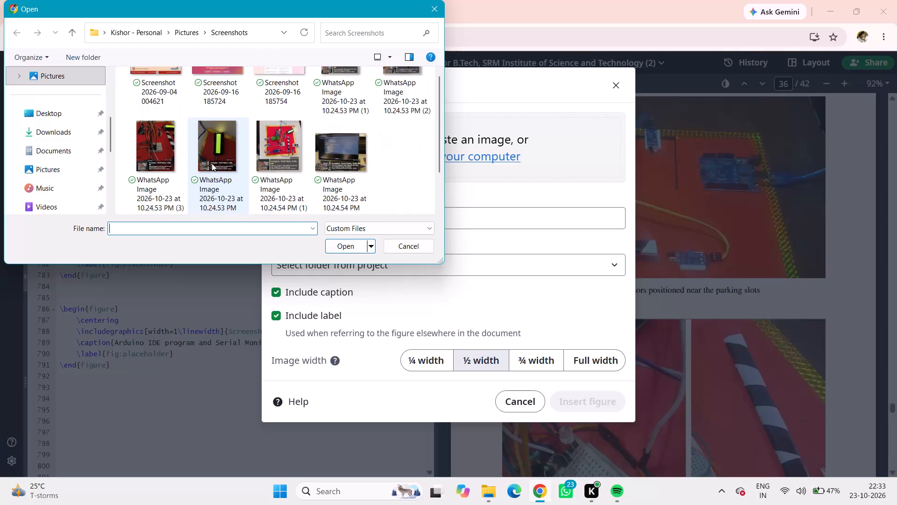
scroll(212, 163, "up", 1)
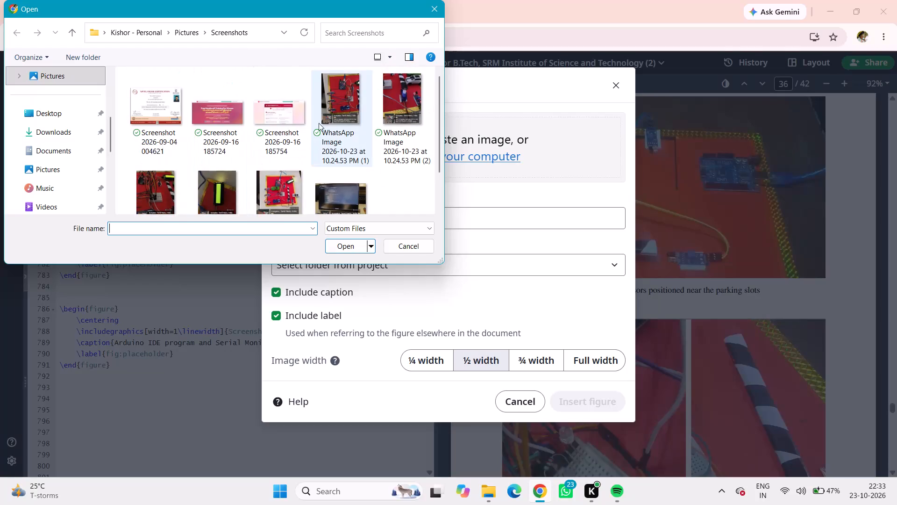
left_click(335, 108)
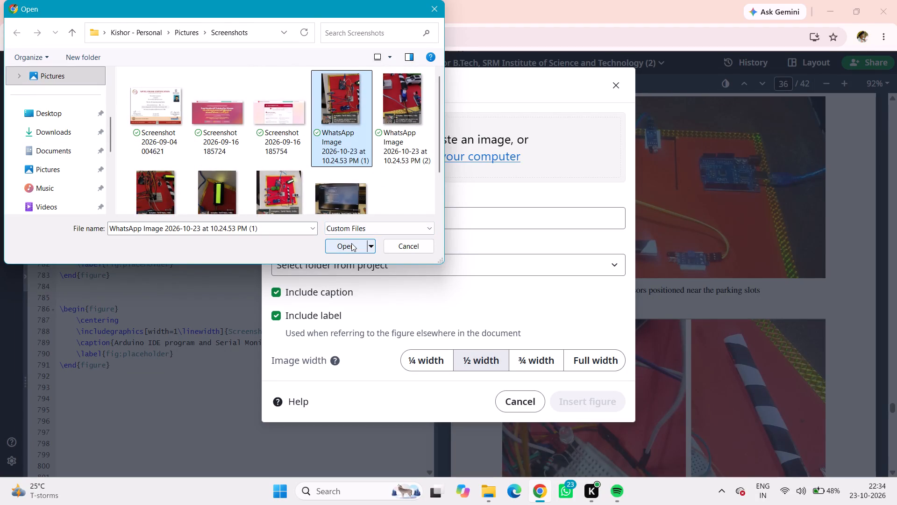
left_click(351, 243)
left_click(623, 359)
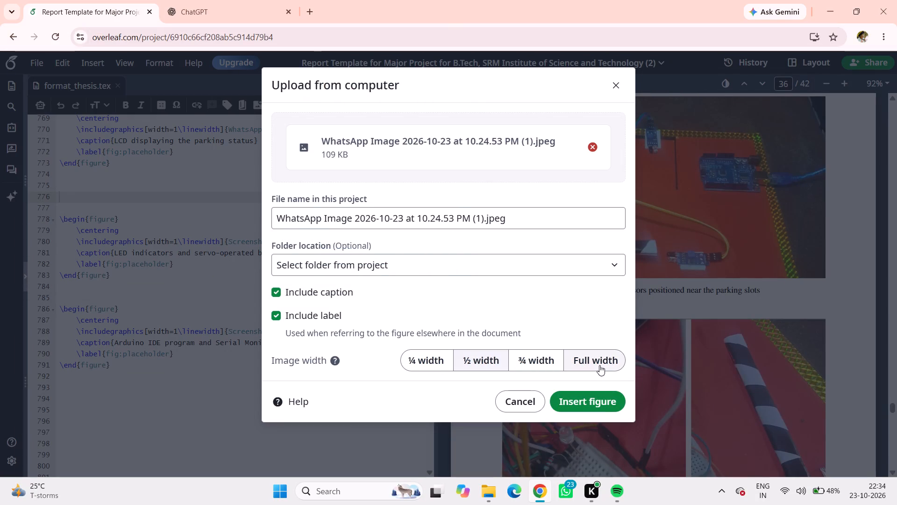
left_click(601, 398)
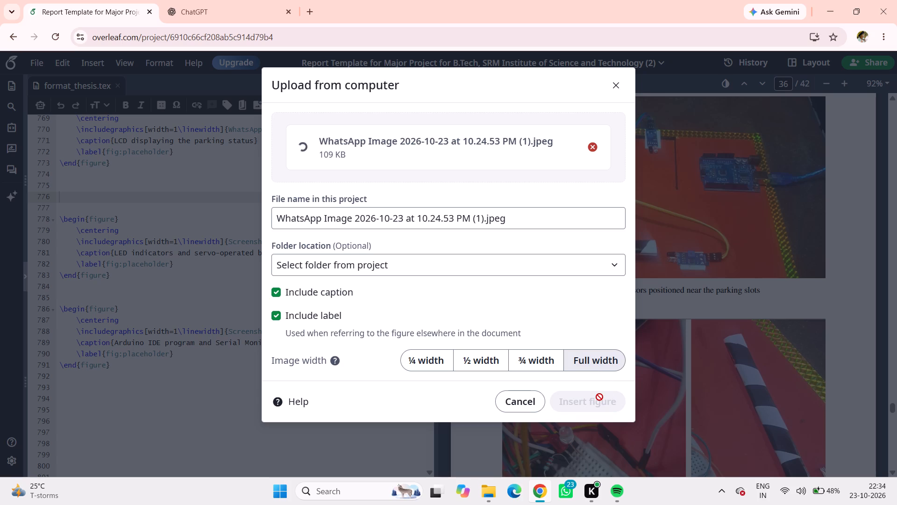
key("ctrl+v")
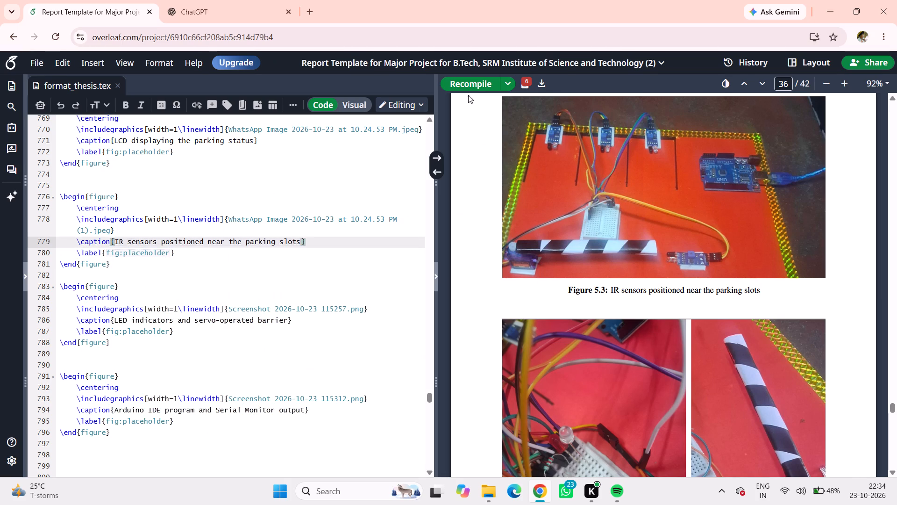
Select the caption text "LED indicators and servo-operated barrier" in the figure block below the IR sensors figure.
scroll(241, 256, "down", 2)
left_click(87, 222)
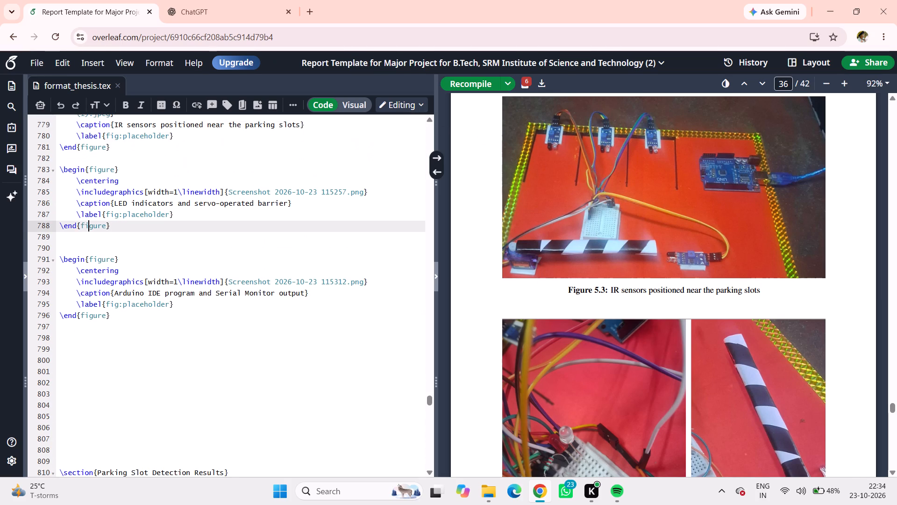
left_click(120, 228)
left_click(124, 232)
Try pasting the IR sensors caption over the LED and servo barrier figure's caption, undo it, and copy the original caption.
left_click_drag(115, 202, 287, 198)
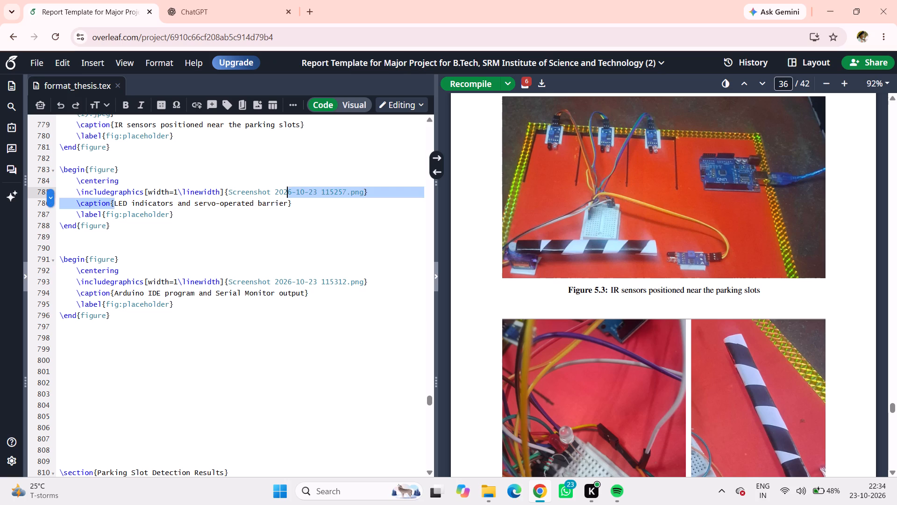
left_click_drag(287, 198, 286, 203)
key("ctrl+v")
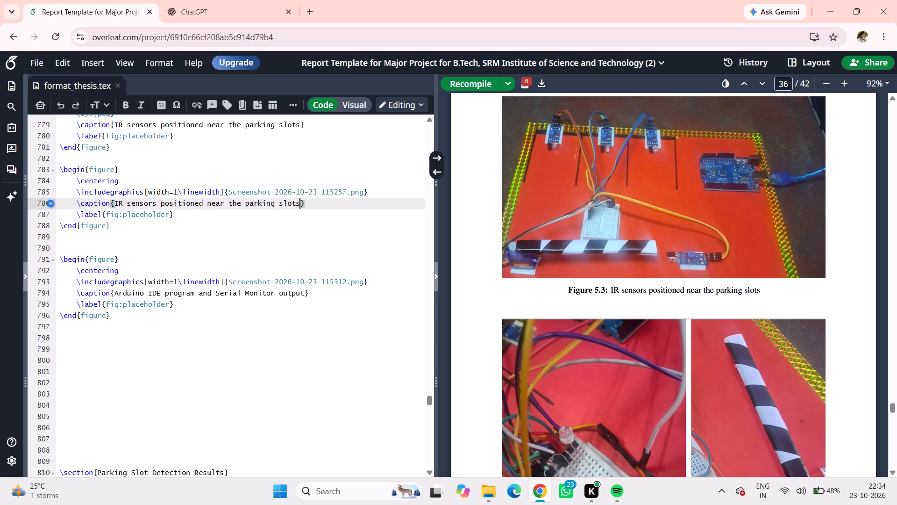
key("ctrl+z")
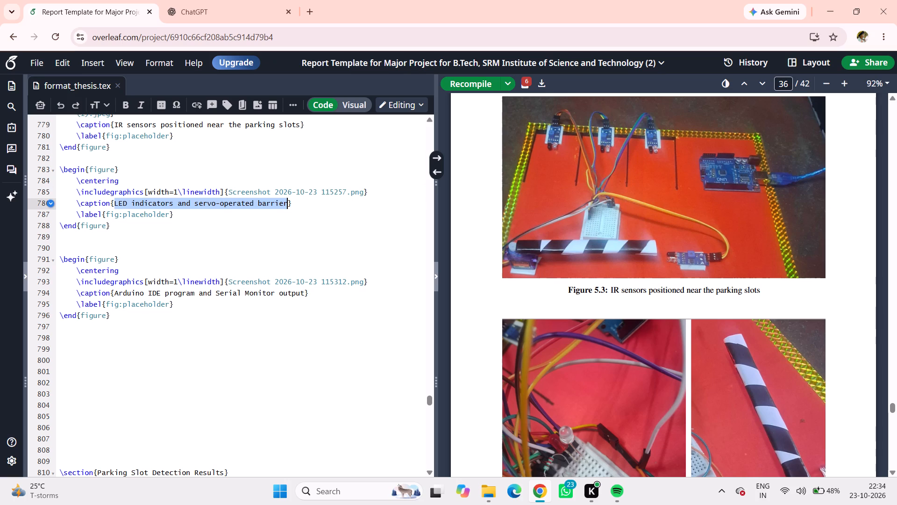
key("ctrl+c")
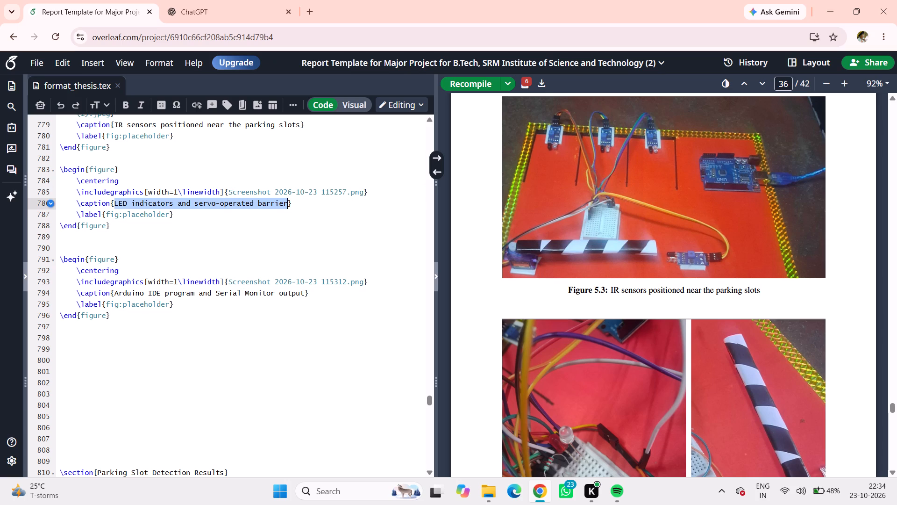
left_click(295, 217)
Copy "LED indicators" from the LED and servo barrier figure's caption to empty line 800 below the Arduino IDE figure block.
scroll(601, 280, "down", 3)
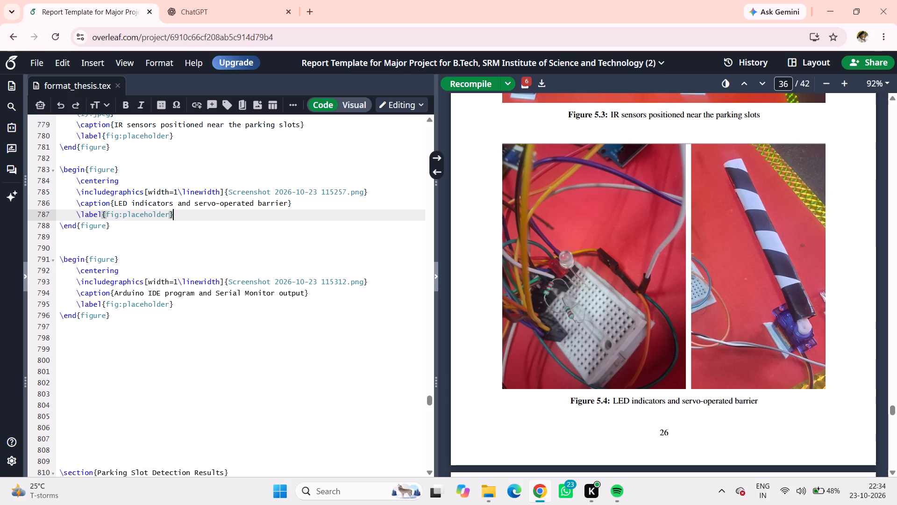
left_click_drag(115, 202, 167, 202)
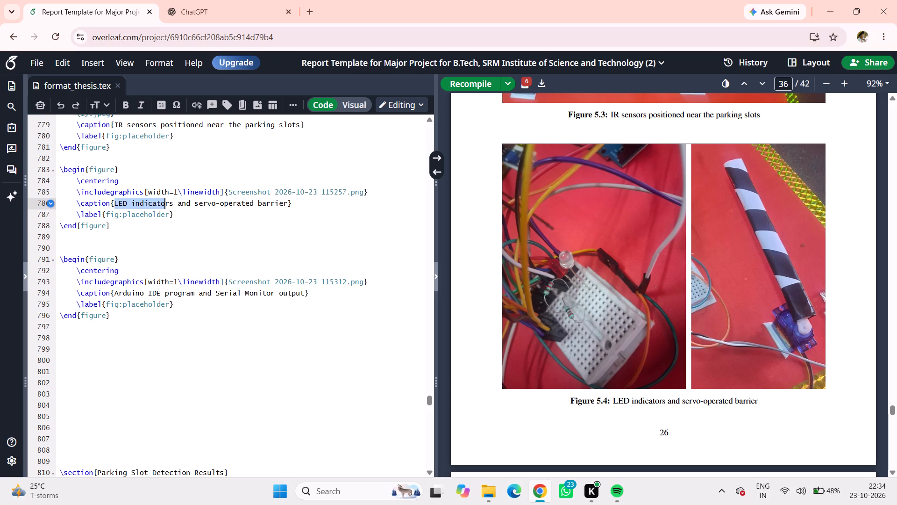
left_click_drag(167, 202, 174, 201)
key("ctrl+c")
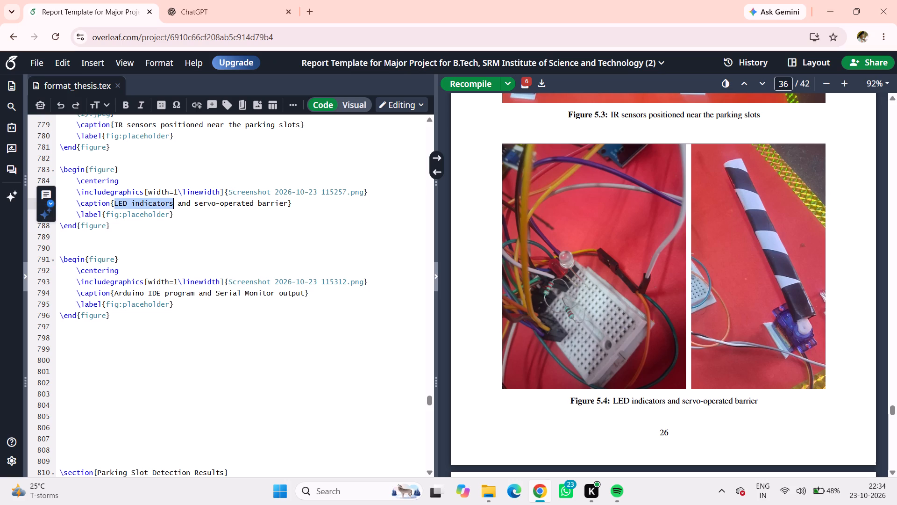
left_click(161, 360)
key("ctrl+v")
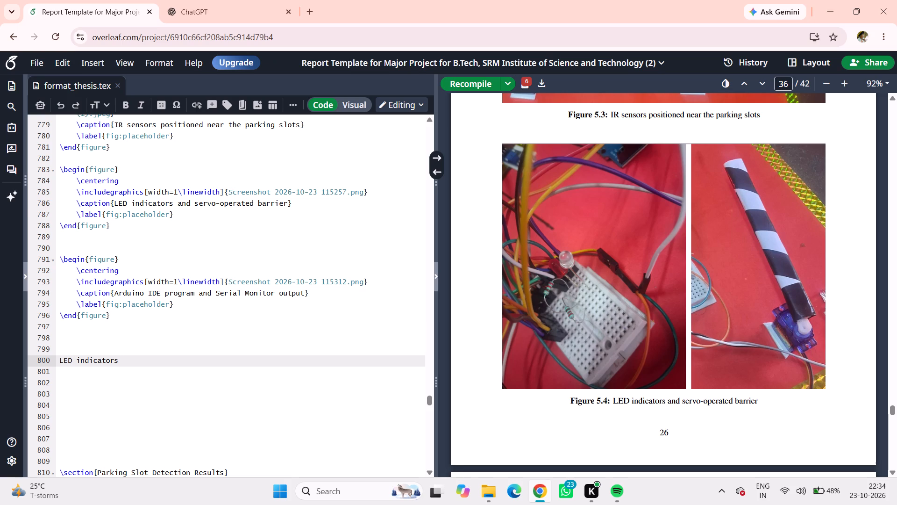
Copy "servo-operated barrier" from the combined LED and servo figure's caption to empty line 802 below "LED indicators".
left_click_drag(197, 204, 286, 203)
key("ctrl+c")
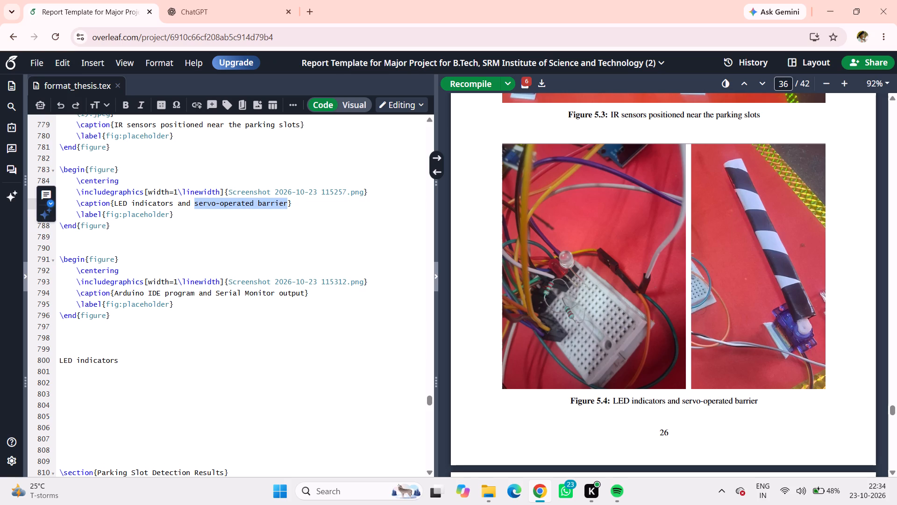
left_click(76, 384)
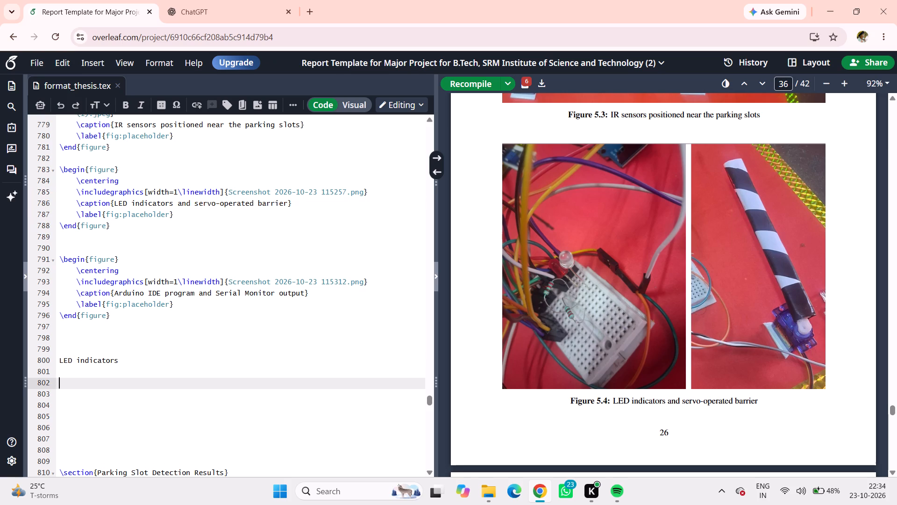
key("ctrl+v")
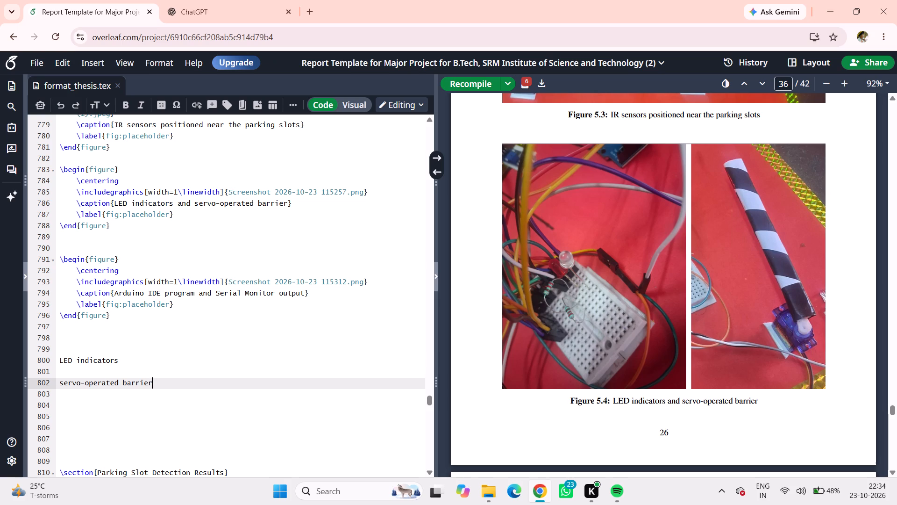
Delete the whole LED indicators and servo-operated barrier figure block above the Arduino IDE figure.
left_click_drag(137, 238, 61, 170)
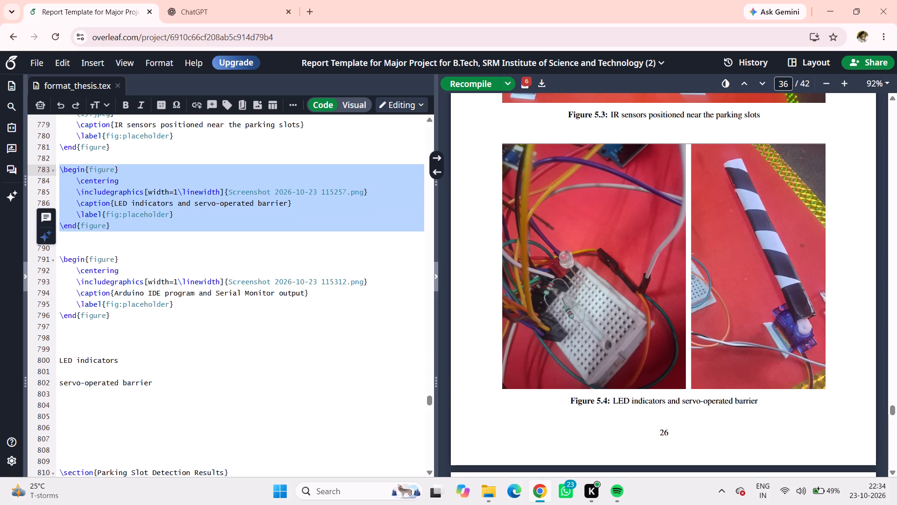
key("BackSpace")
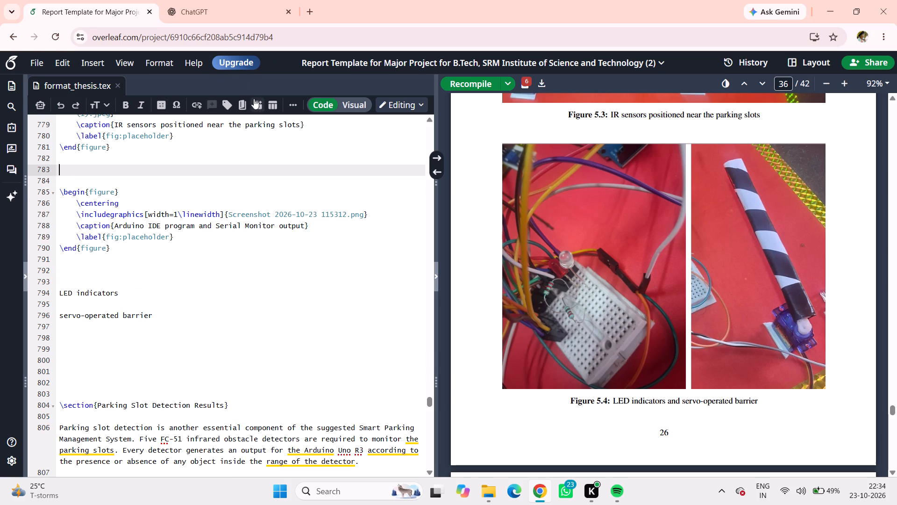
Insert "WhatsApp Image 2026-10-23 at 10.24.53 PM (3).jpeg" from the computer as a full-width figure with caption and label in the deleted block's place.
left_click(260, 106)
left_click(261, 129)
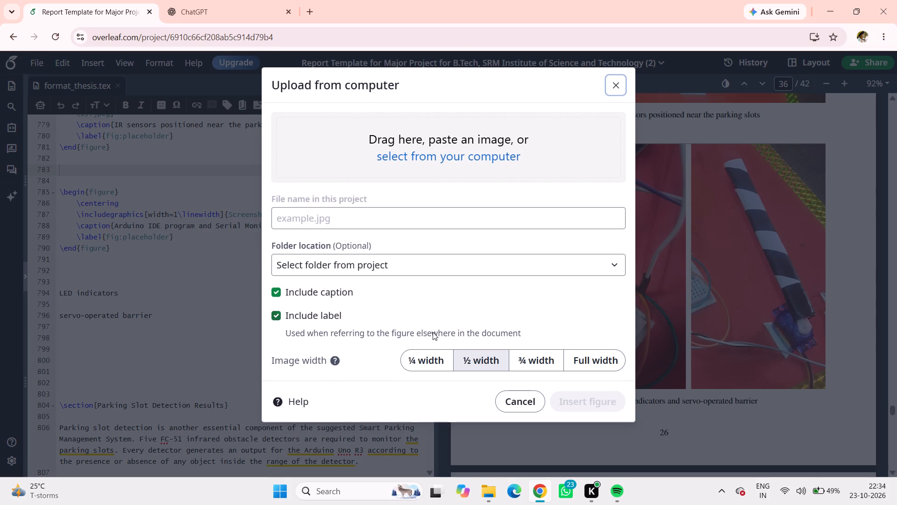
left_click(431, 163)
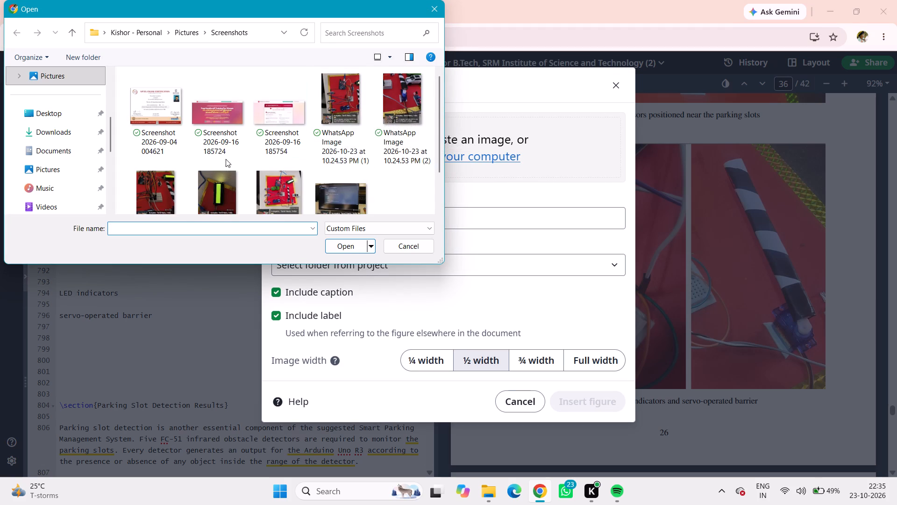
scroll(226, 159, "down", 1)
left_click(156, 151)
left_click(354, 244)
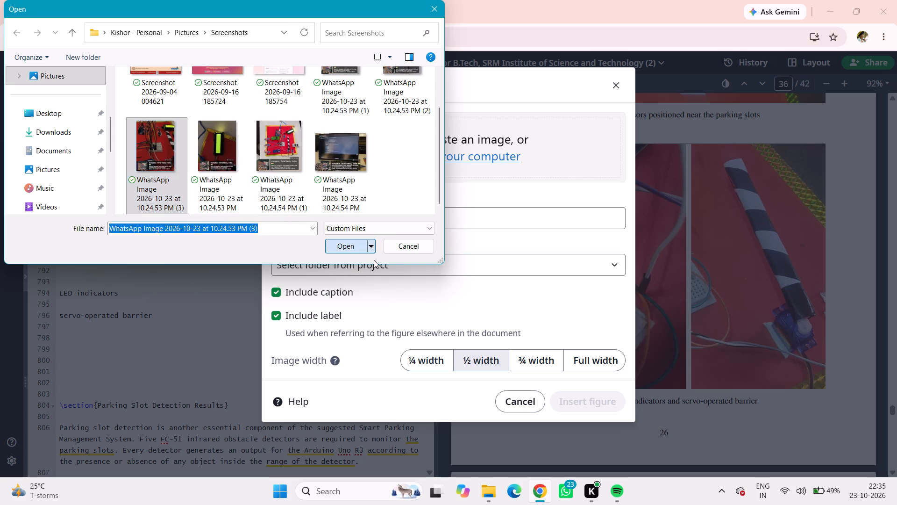
left_click(604, 361)
left_click(578, 397)
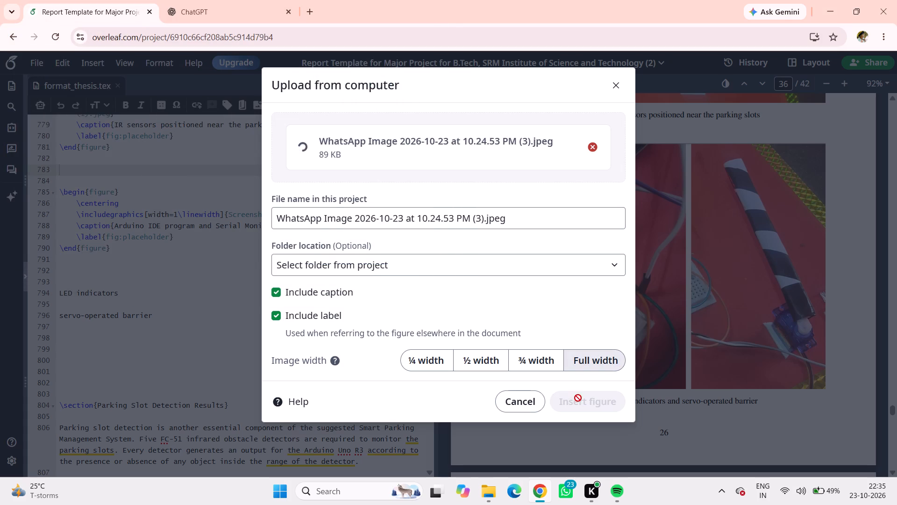
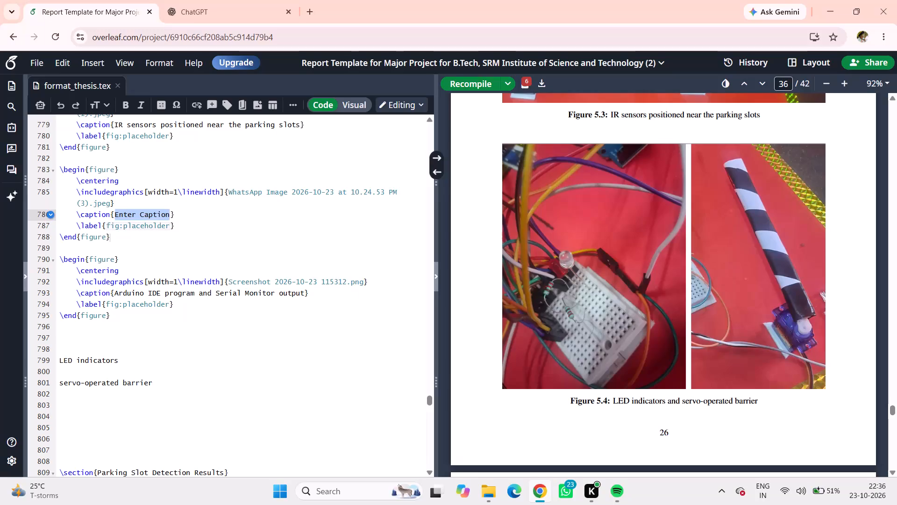
Replace the placeholder caption of the "WhatsApp Image 2026-10-23 at 10.24.53 PM (3).jpeg" figure with "LED indicators" copied from line 799, and recompile the report.
left_click_drag(125, 362, 63, 365)
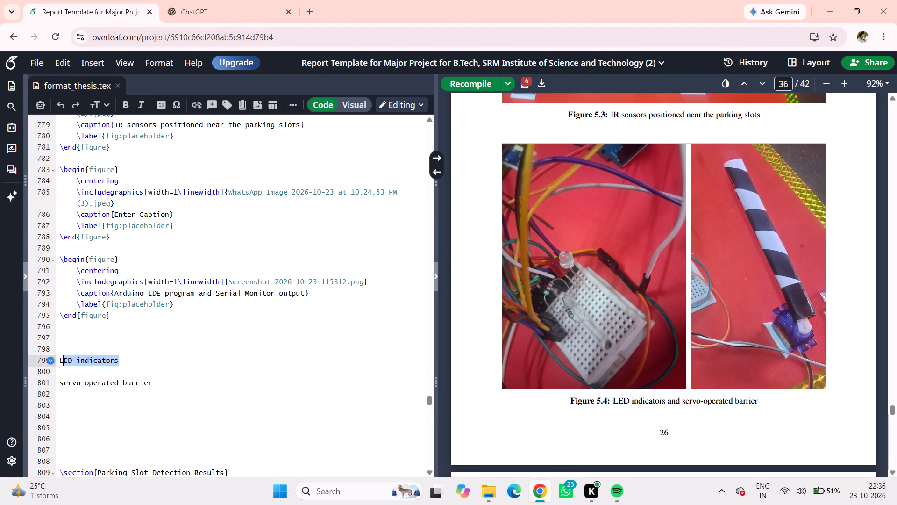
left_click_drag(63, 365, 61, 366)
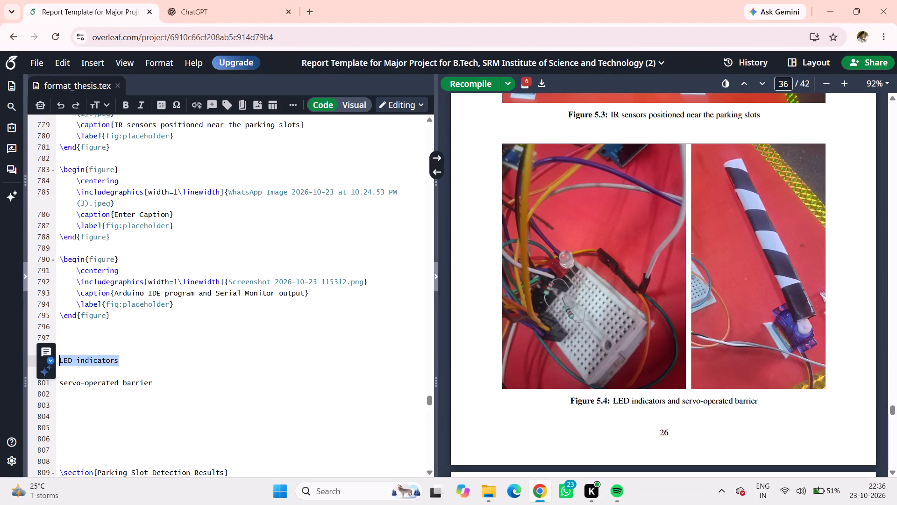
key("ctrl+c")
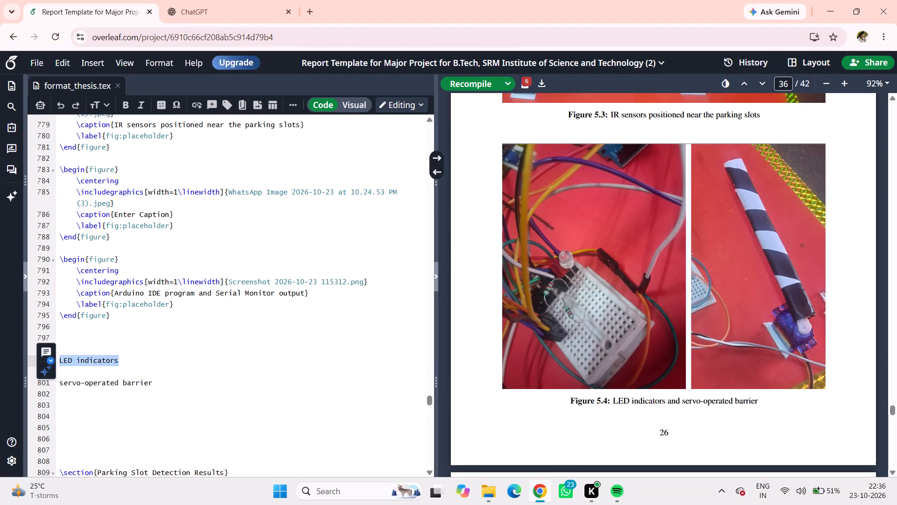
double_click(168, 215)
key("ctrl+v")
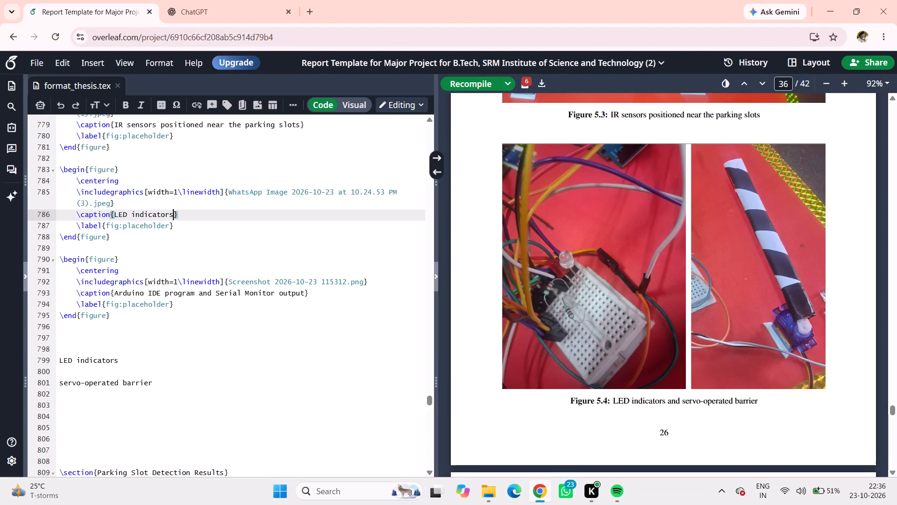
left_click(449, 81)
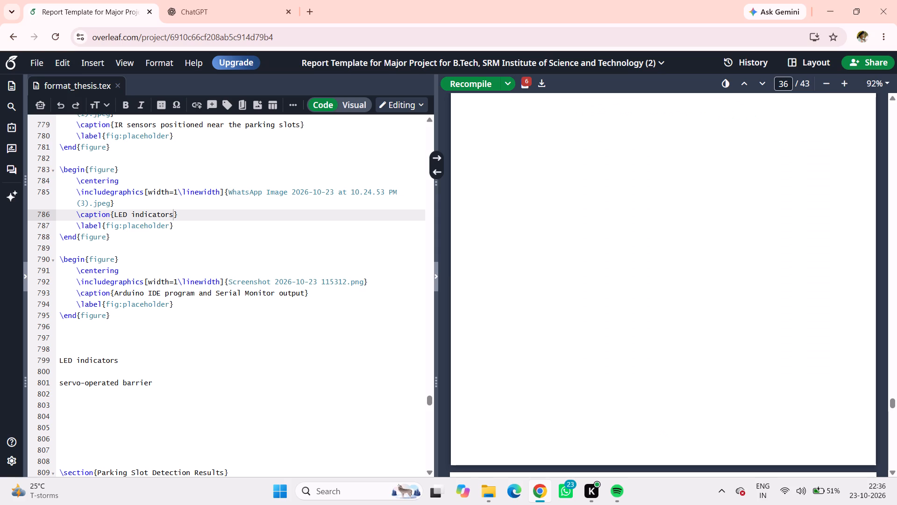
Check the IR sensors and LED figures on the compiled PDF's Chapter 5 pages.
scroll(593, 289, "up", 5)
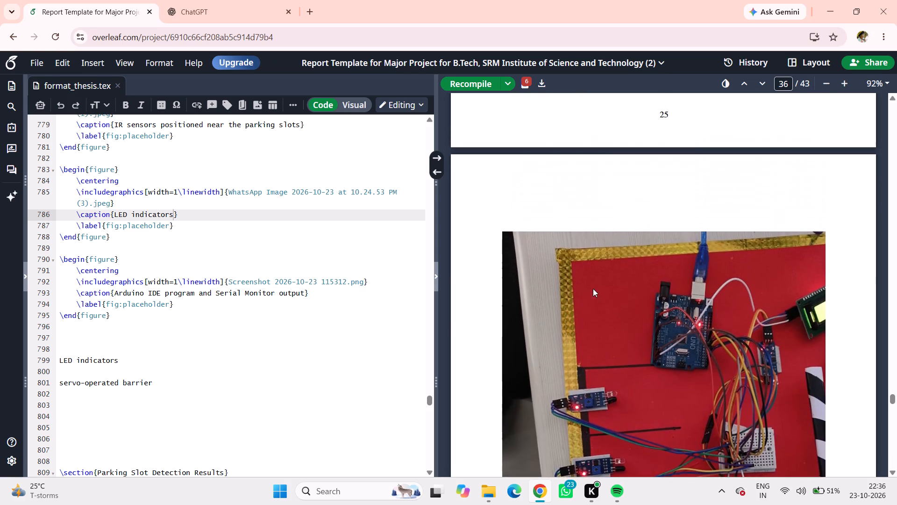
scroll(593, 289, "up", 5)
scroll(594, 290, "down", 18)
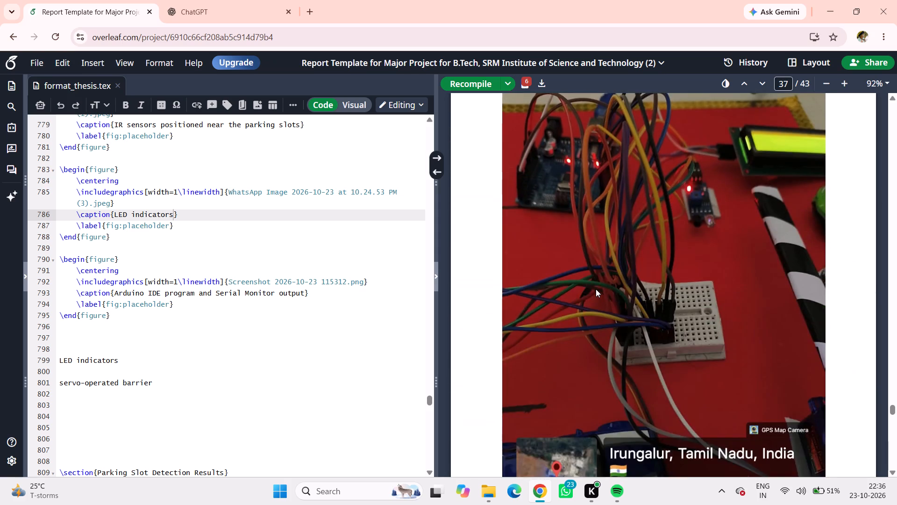
scroll(596, 289, "down", 11)
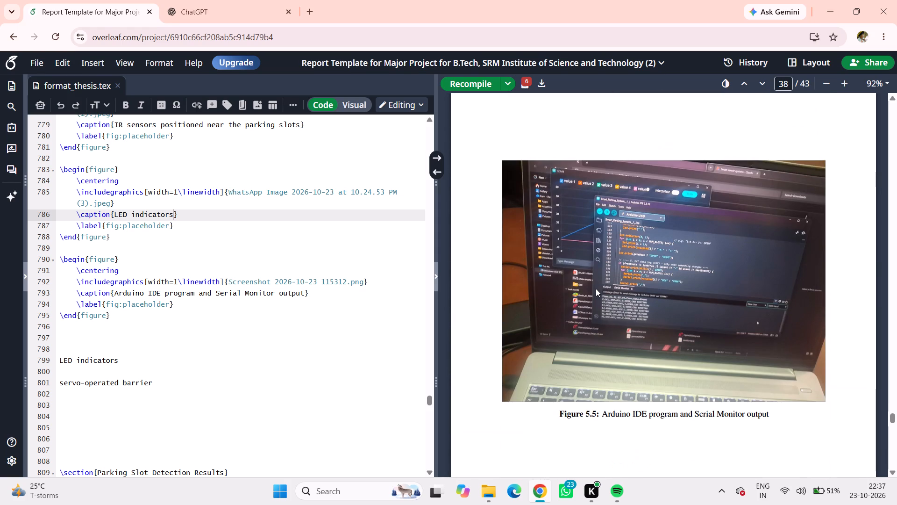
Insert "WhatsApp Image 2026-10-23 at 10.24.53 PM (2).jpeg" as a full-width figure with caption and label below the Arduino IDE figure block.
scroll(596, 289, "up", 2)
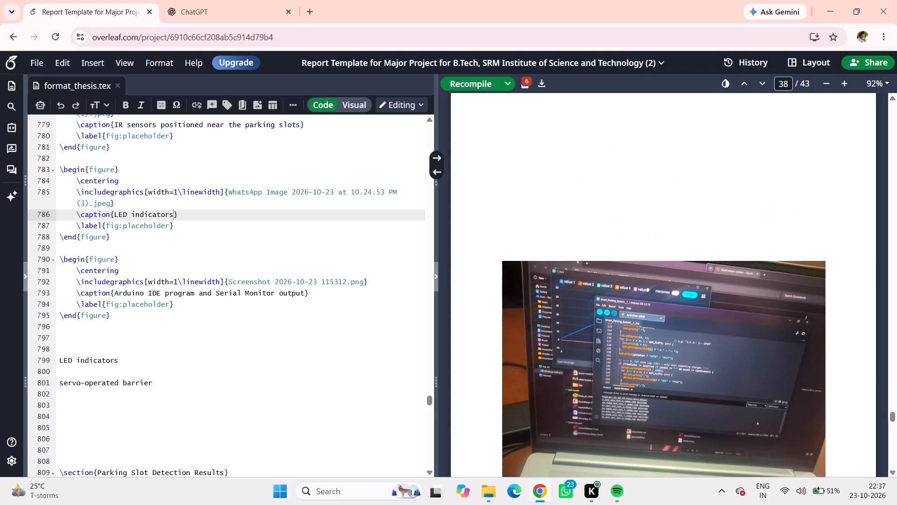
left_click(70, 334)
left_click(260, 107)
left_click(253, 135)
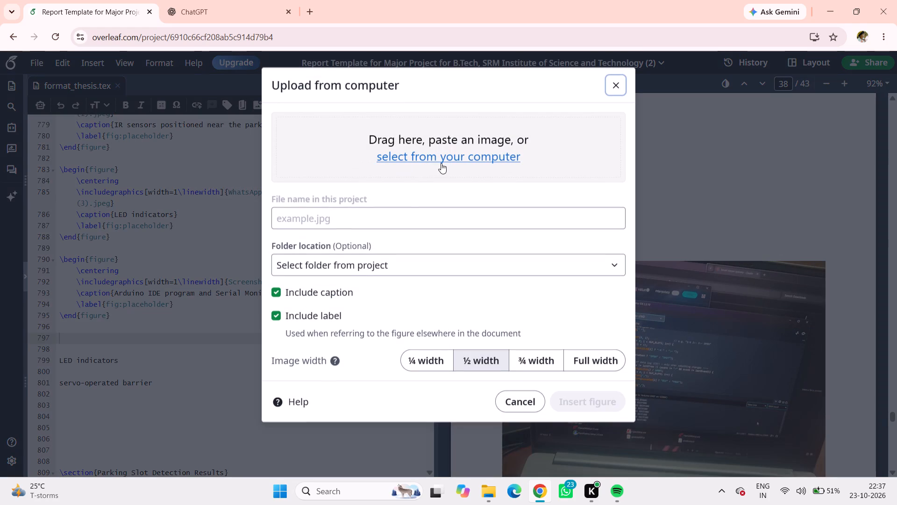
left_click(441, 163)
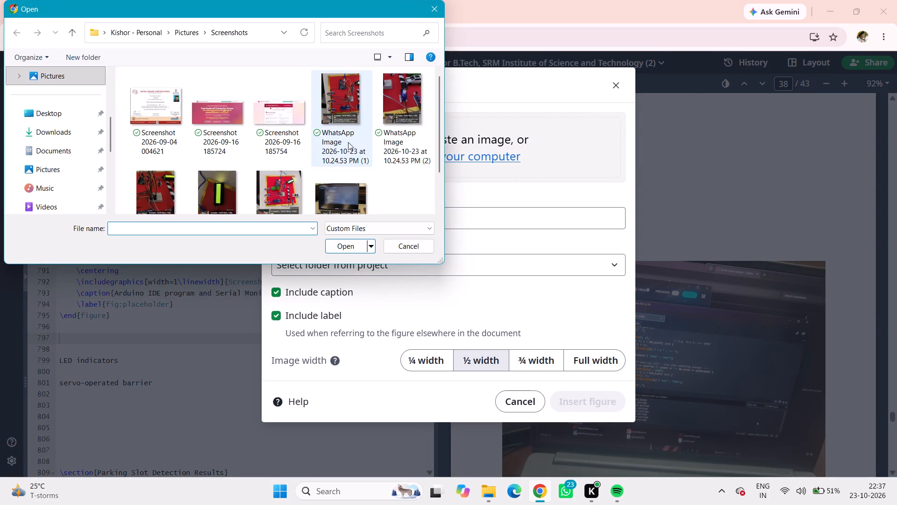
left_click(398, 95)
left_click(342, 244)
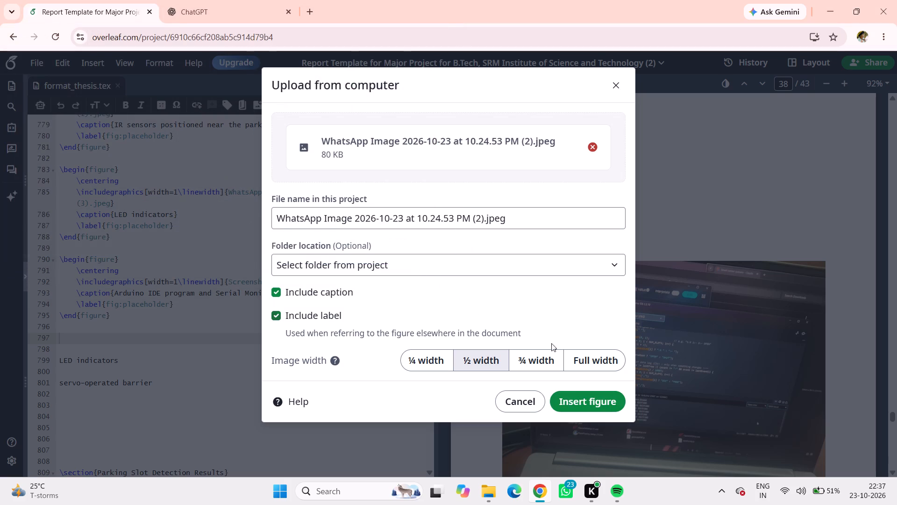
left_click(594, 355)
left_click(579, 401)
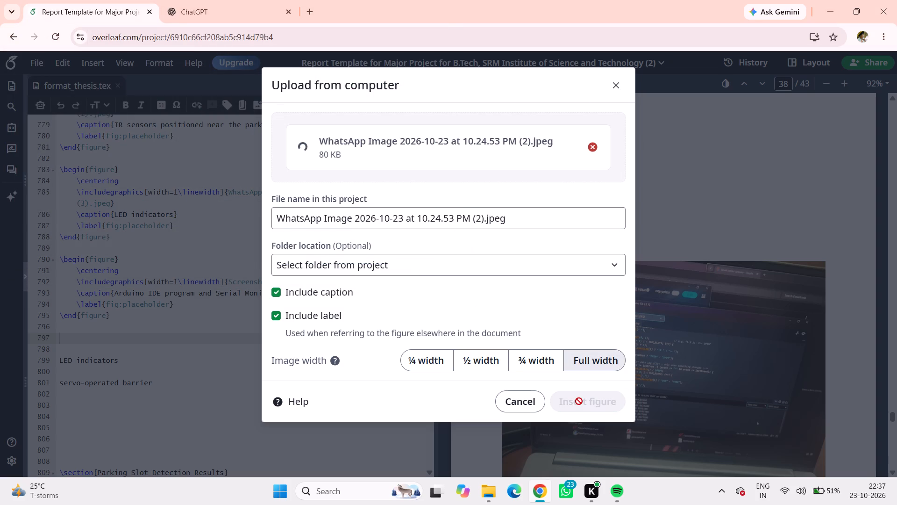
Replace the new figure's placeholder caption with the "servo-operated barrier" text copied from the loose line below it.
scroll(218, 369, "down", 2)
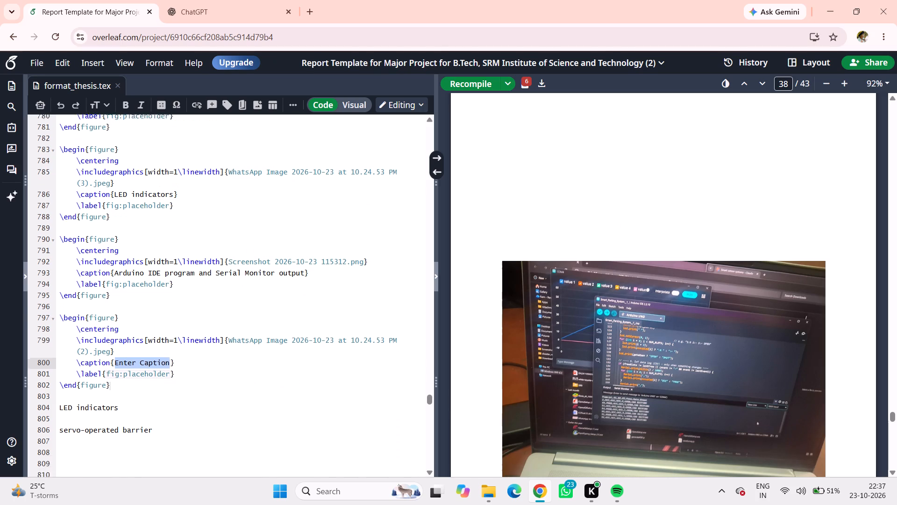
left_click(242, 314)
left_click(265, 342)
left_click(271, 340)
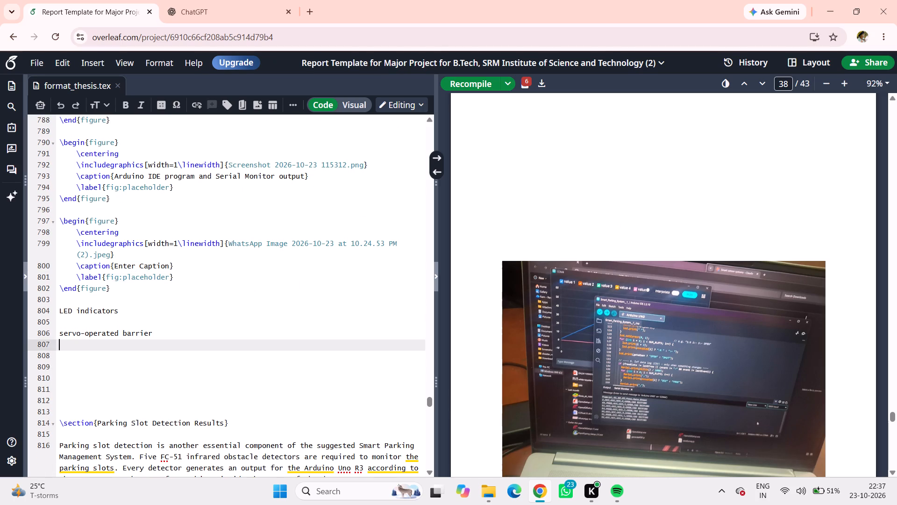
left_click(271, 327)
left_click(271, 333)
left_click_drag(271, 337, 146, 339)
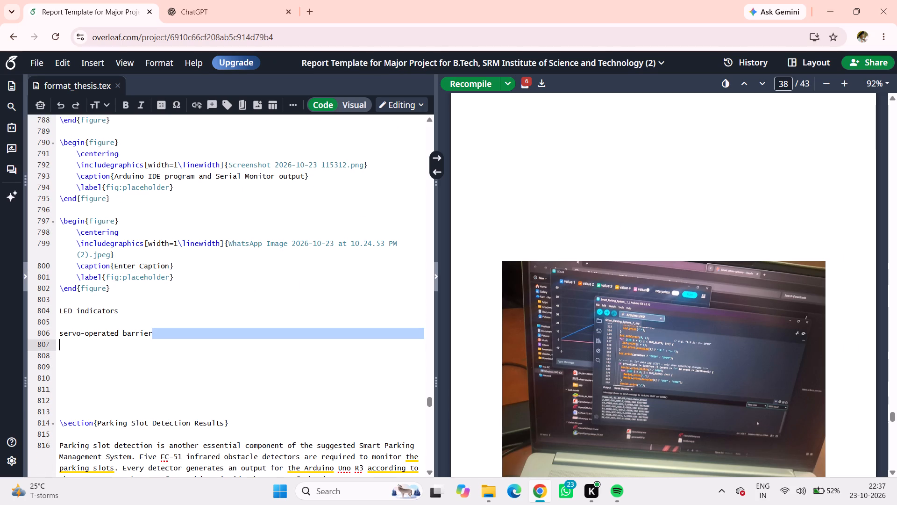
left_click_drag(146, 339, 59, 334)
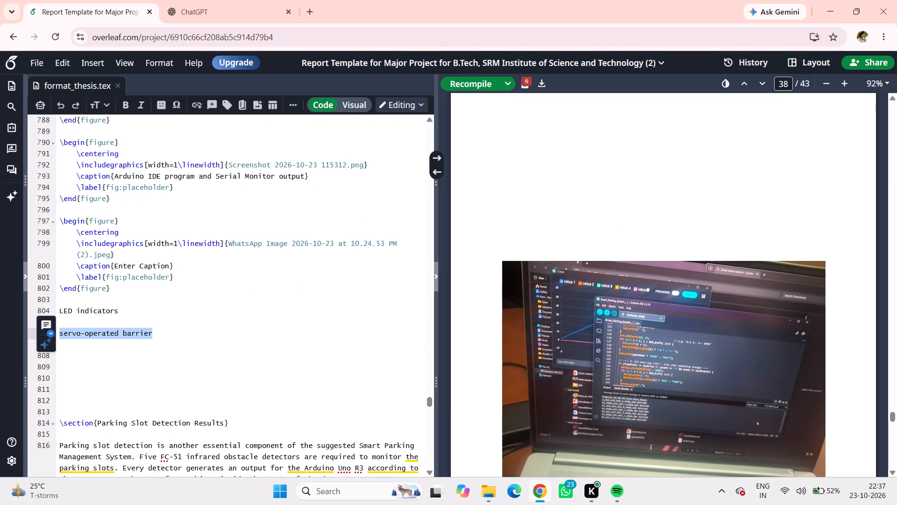
key("ctrl+c")
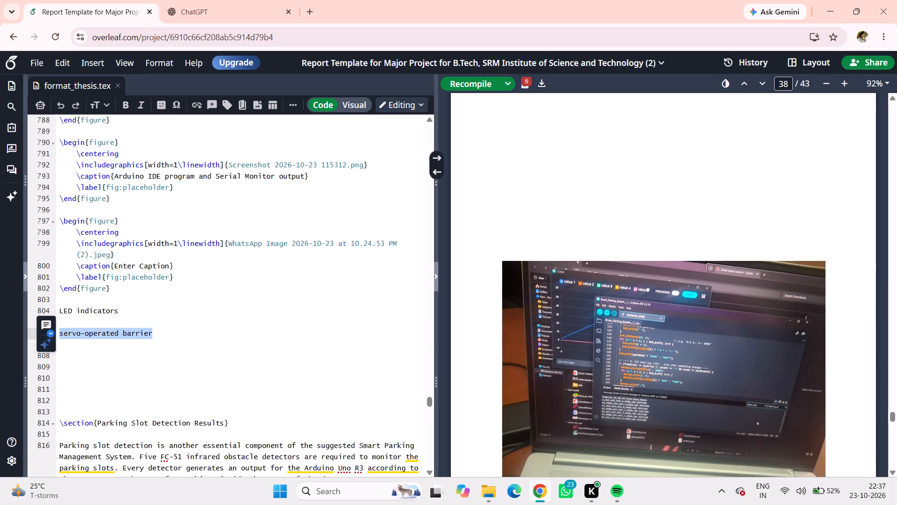
double_click(168, 267)
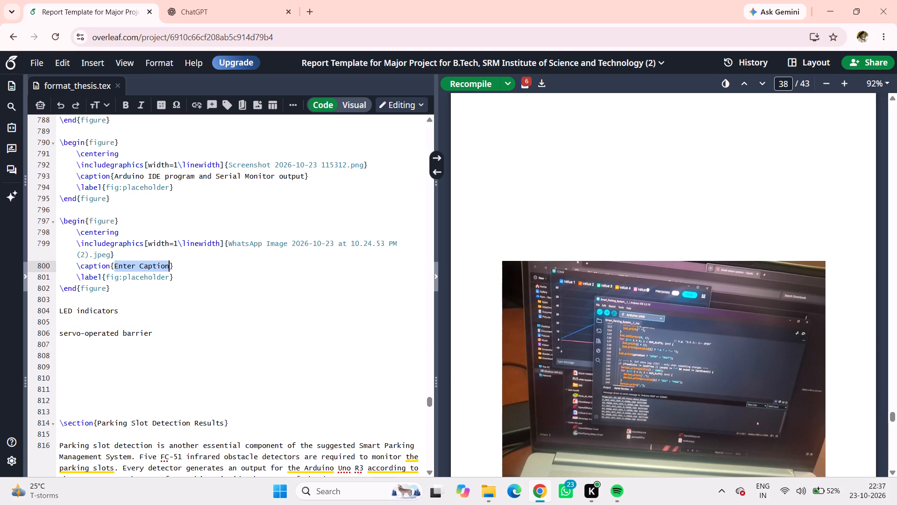
key("ctrl+v")
Delete the loose "LED indicators" and "servo-operated barrier" lines below the new figure block.
left_click_drag(156, 344, 59, 313)
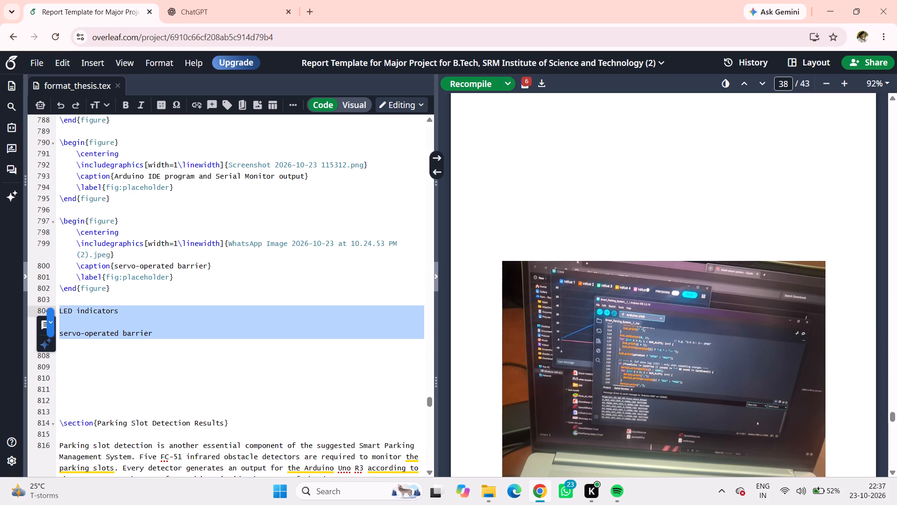
key("BackSpace")
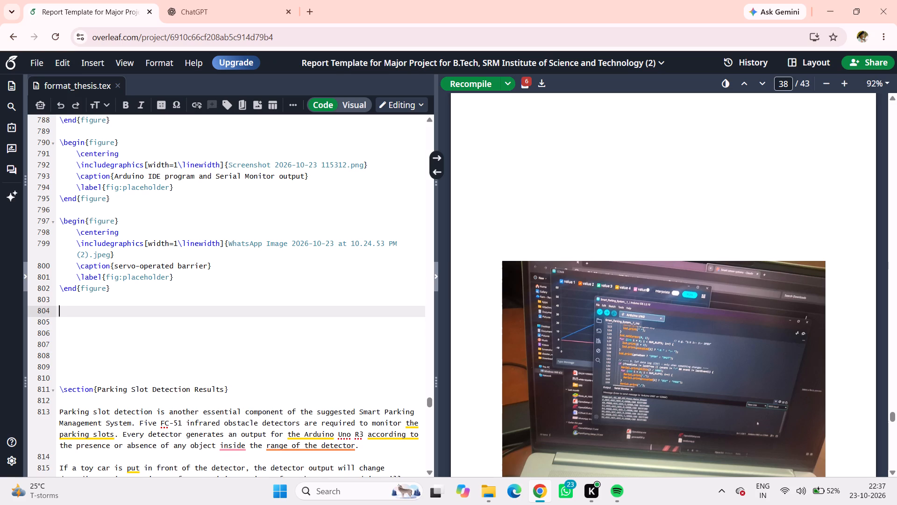
Copy the entire servo-operated barrier figure block, from its begin line through its end line.
left_click_drag(125, 290, 50, 231)
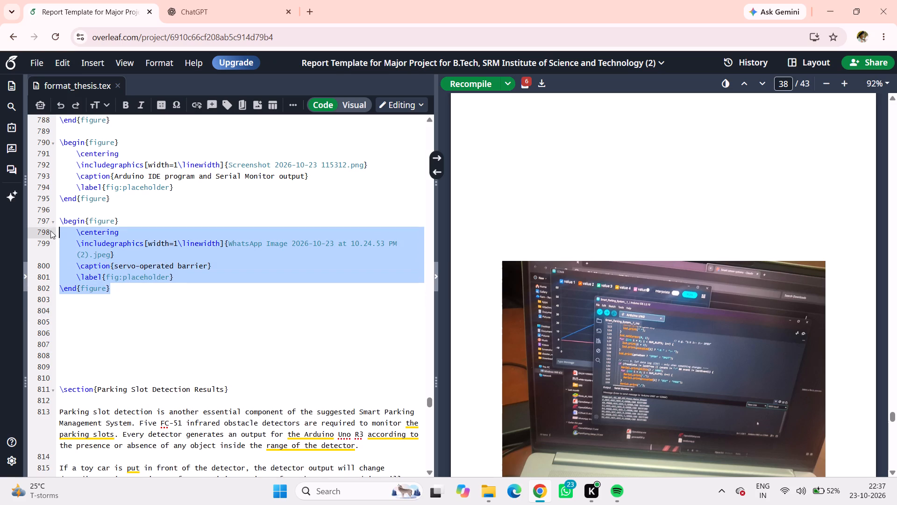
left_click_drag(50, 231, 50, 223)
key("ctrl+c")
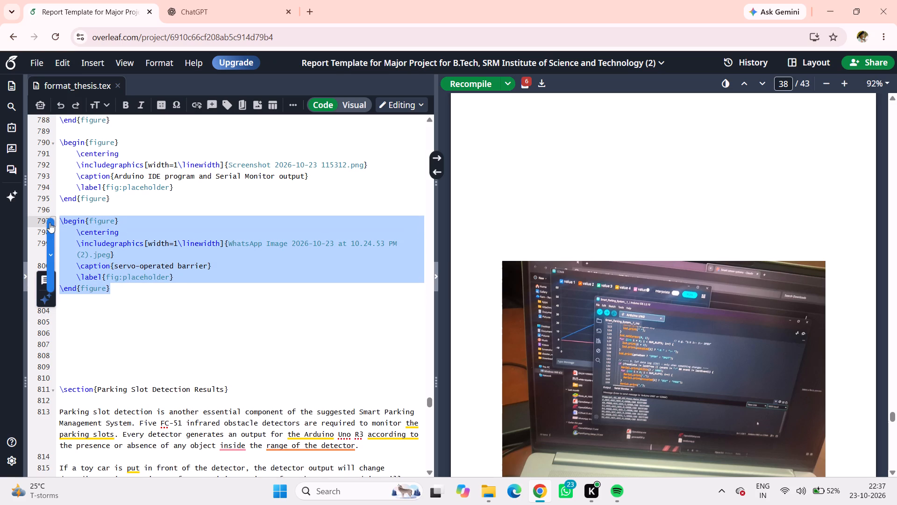
Move the "servo-operated barrier" figure block between the LED indicators and Arduino IDE figure blocks, setting it apart with blank lines.
scroll(16, 171, "up", 2)
scroll(138, 282, "up", 3)
key("BackSpace")
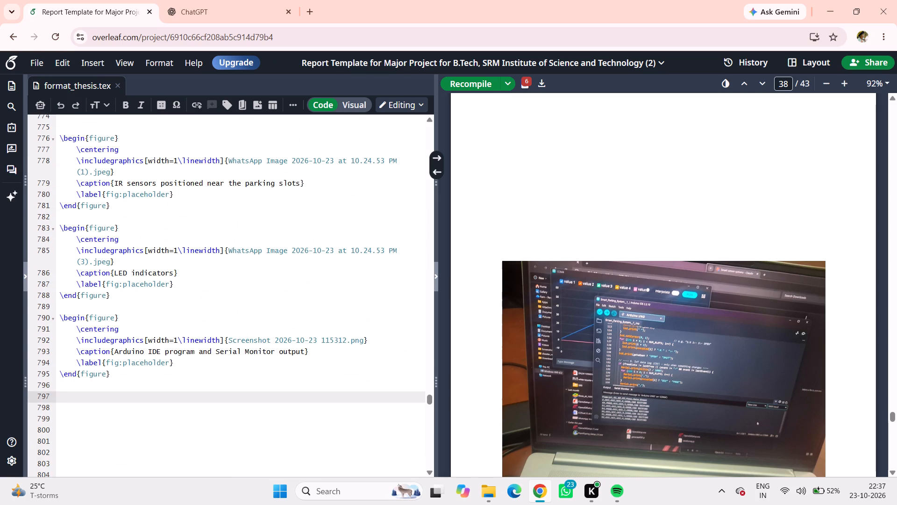
left_click(150, 233)
left_click(155, 307)
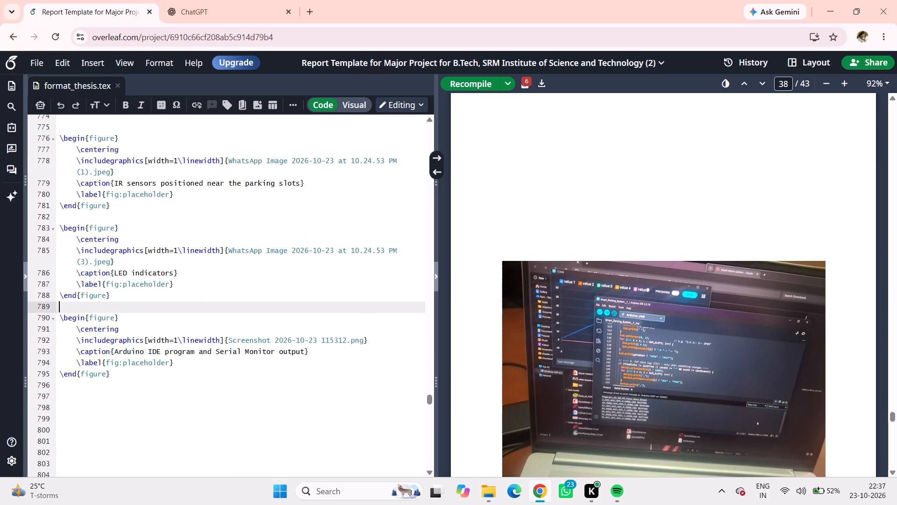
key("Return")
key("Return")
key("ctrl+v")
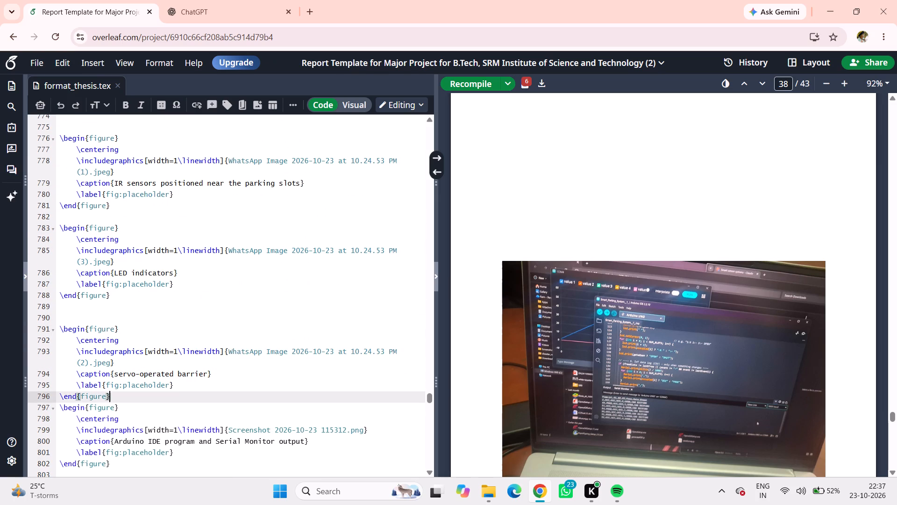
key("Return")
key("Return")
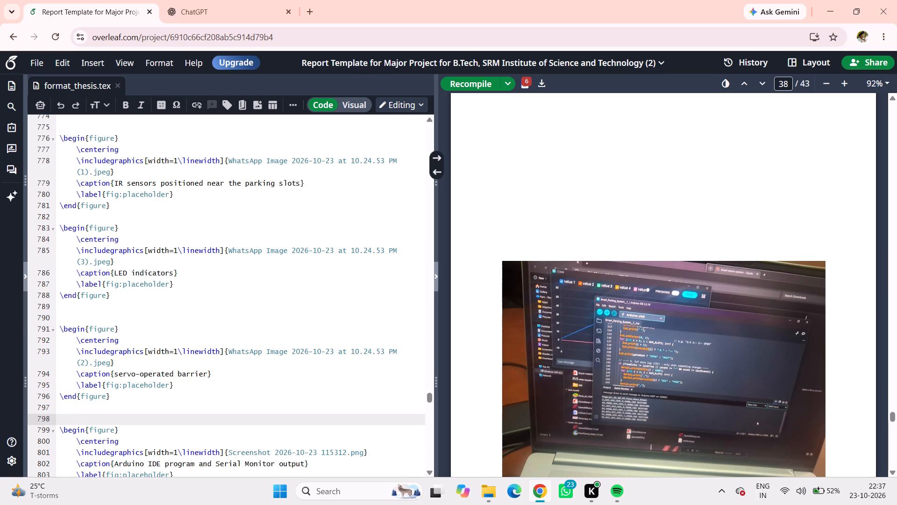
Copy the caption "Arduino IDE program and Serial Monitor output" and delete its figure block with the Screenshot 2026-10-23 115312.png image.
scroll(148, 303, "down", 3)
left_click_drag(136, 317, 59, 258)
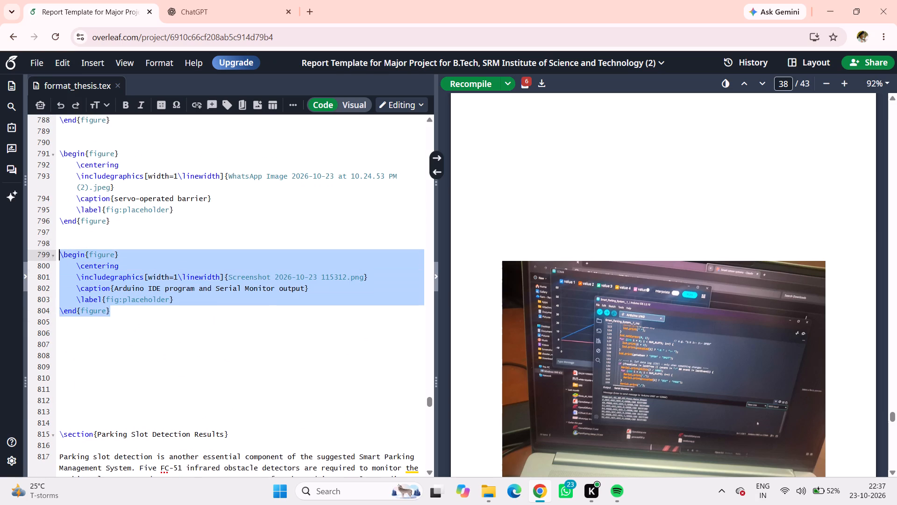
left_click_drag(59, 258, 59, 257)
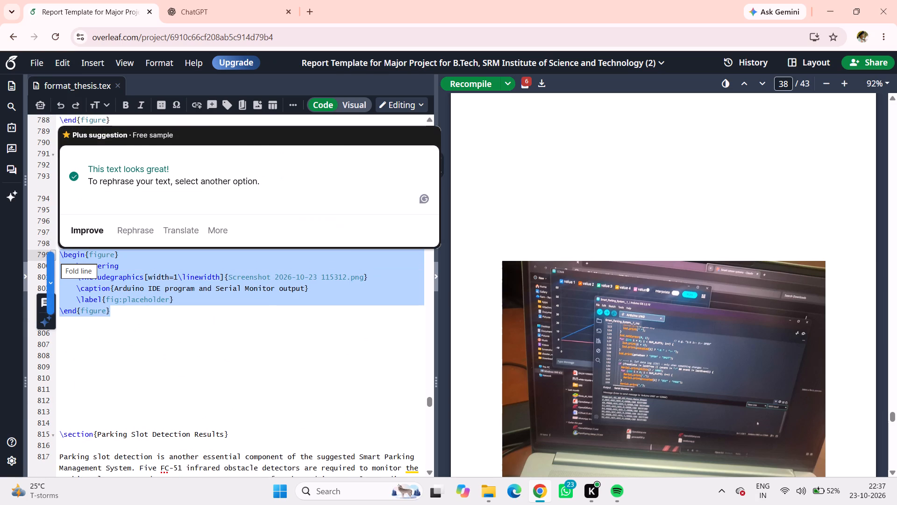
left_click(114, 333)
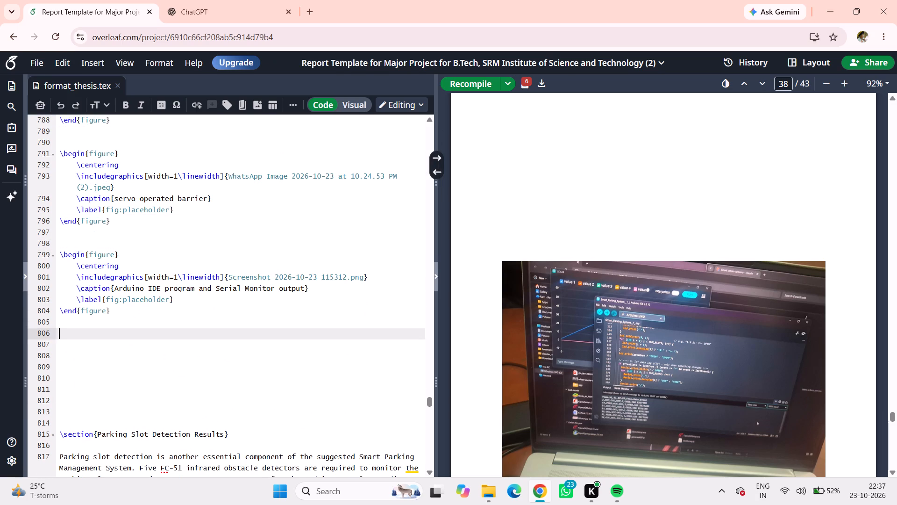
double_click(115, 289)
key("ctrl+c")
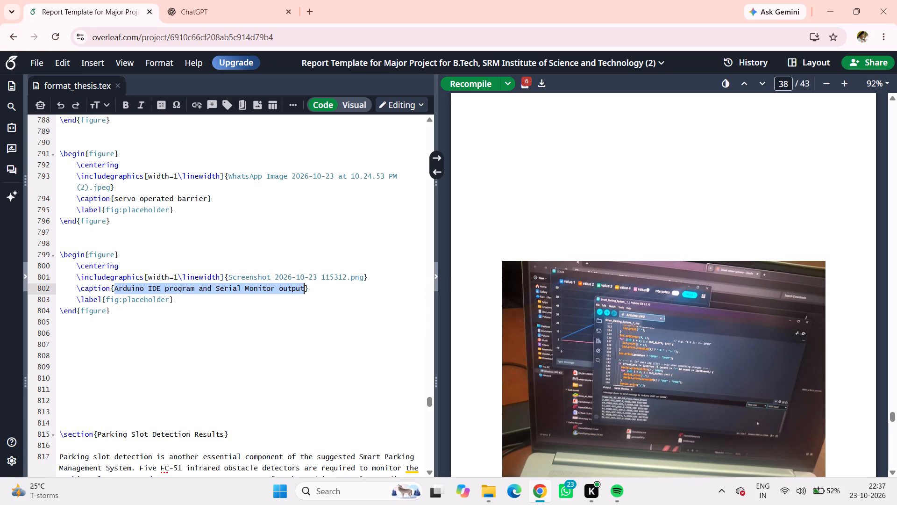
left_click_drag(109, 321, 52, 258)
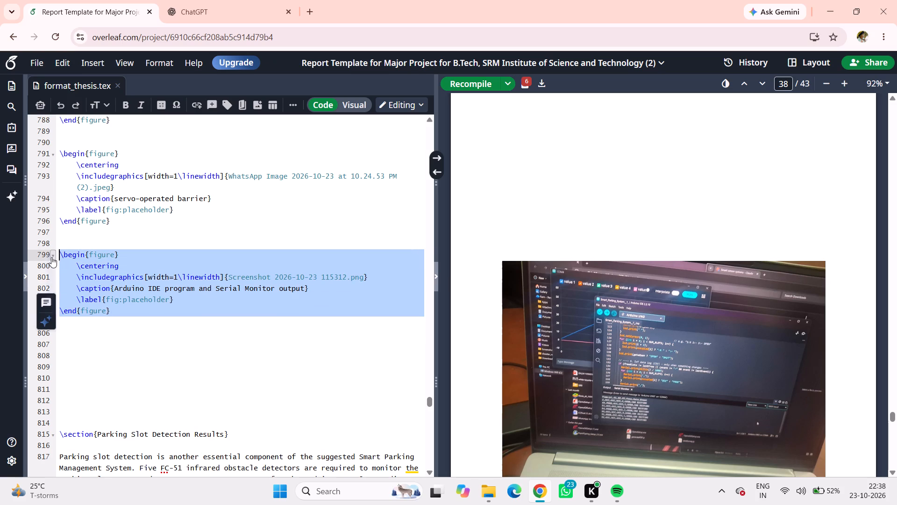
key("BackSpace")
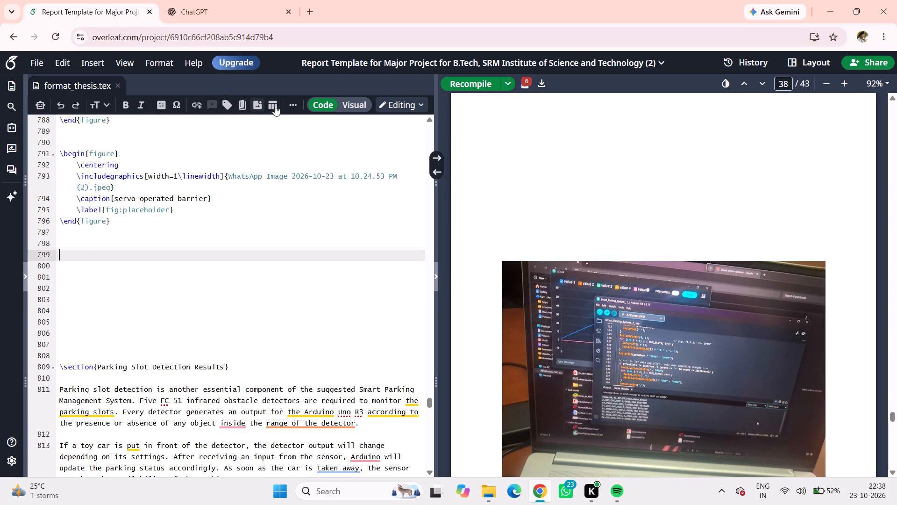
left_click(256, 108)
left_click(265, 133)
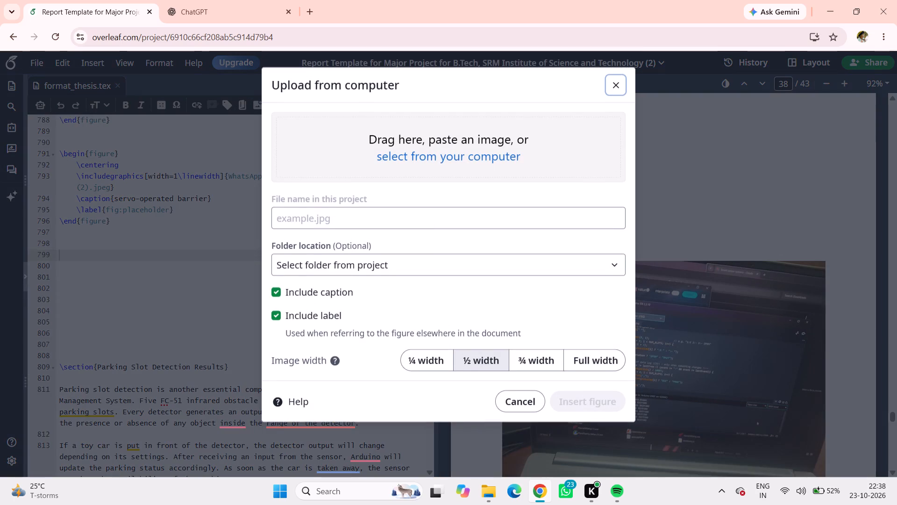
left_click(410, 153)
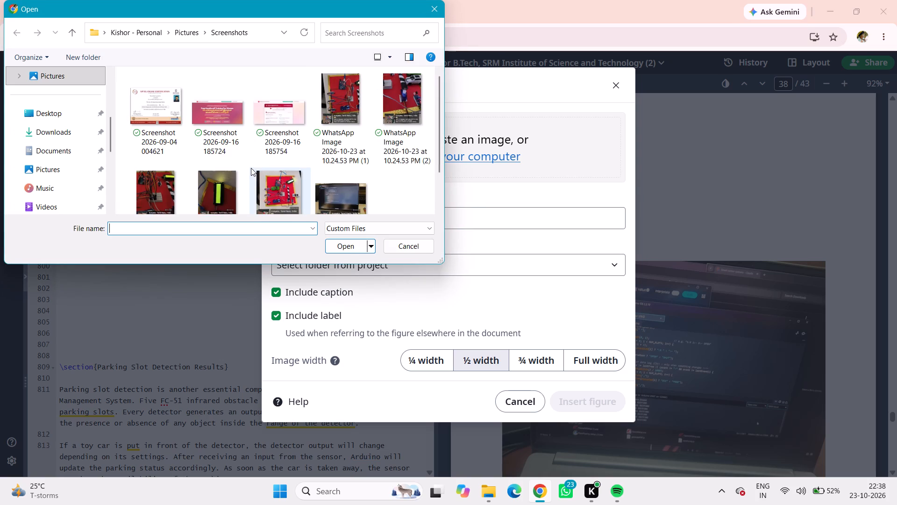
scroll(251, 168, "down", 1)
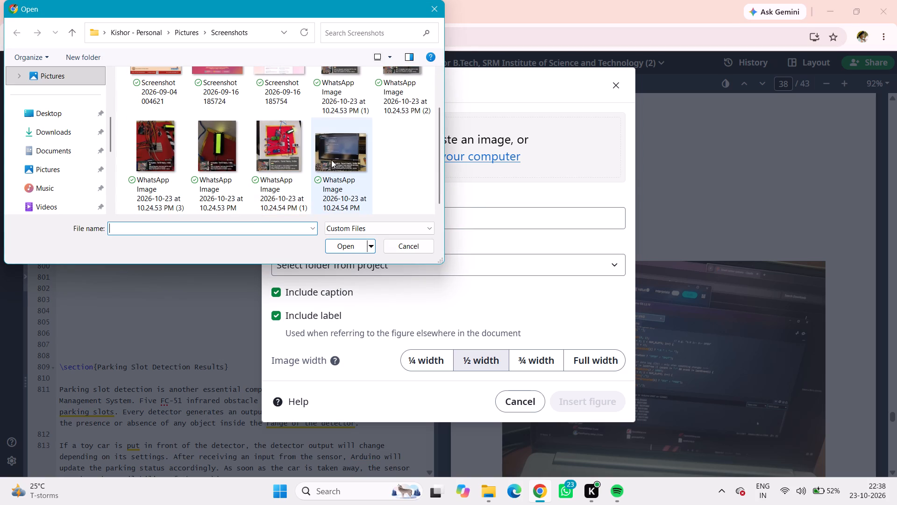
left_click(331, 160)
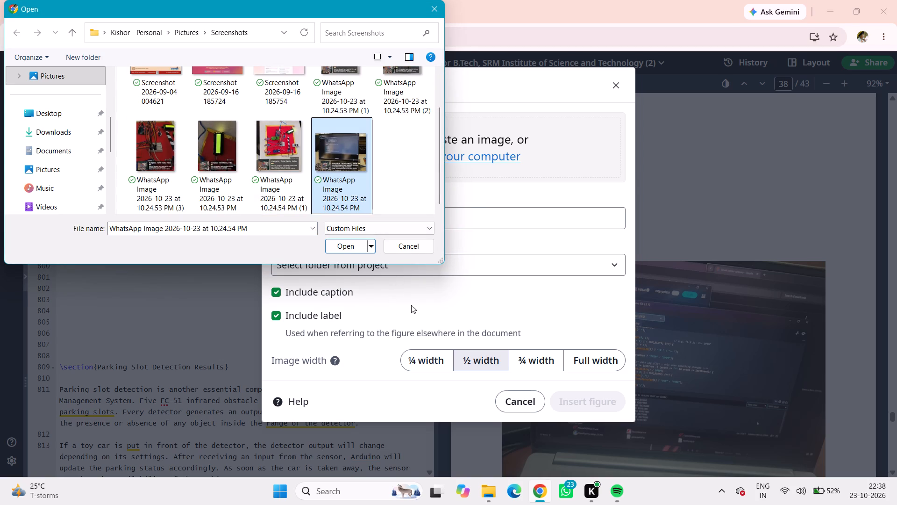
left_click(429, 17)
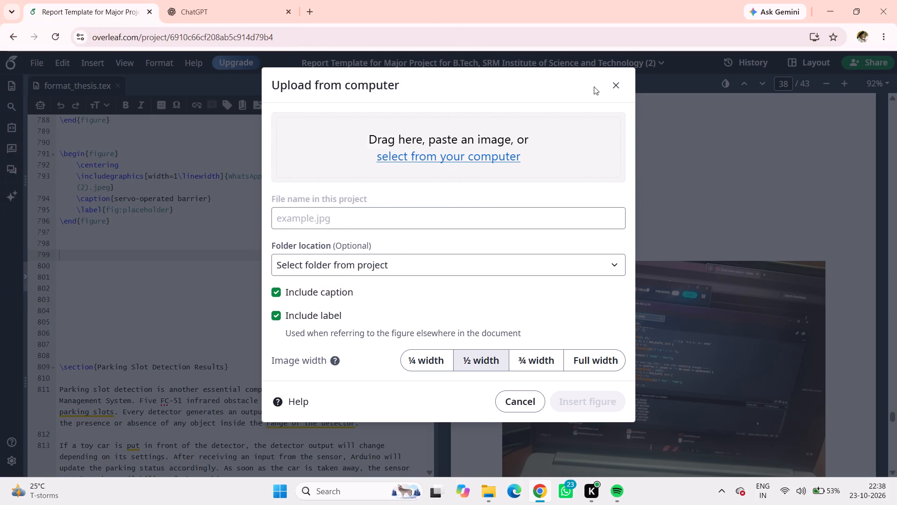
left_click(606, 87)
Insert "WhatsApp Image 2026-10-23 at 10.24.54 PM.jpeg" from the computer as a full-width figure at line 799, captioned "Arduino IDE program and Serial Monitor output".
scroll(646, 216, "down", 4)
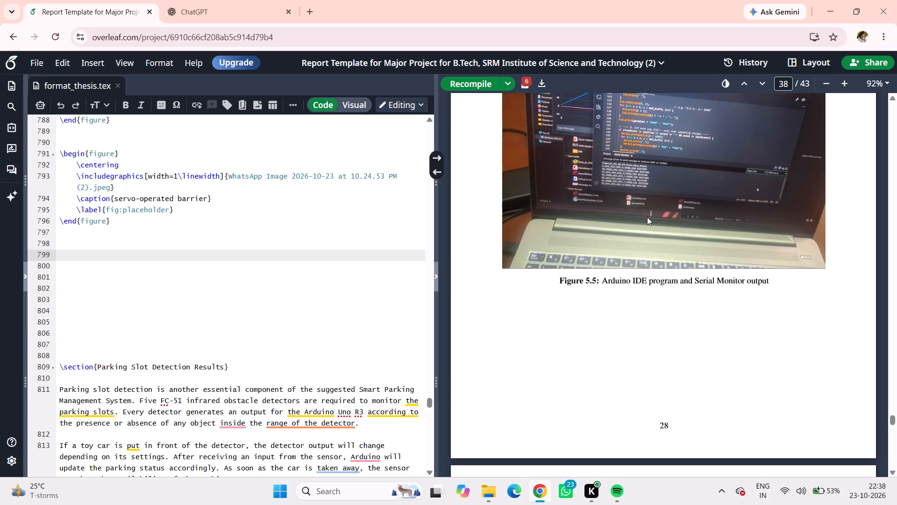
left_click(255, 108)
left_click(267, 126)
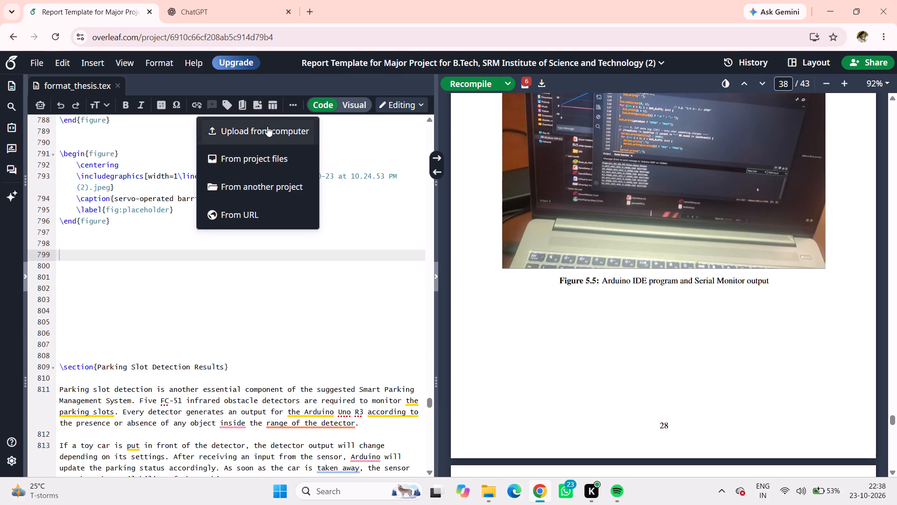
left_click(405, 149)
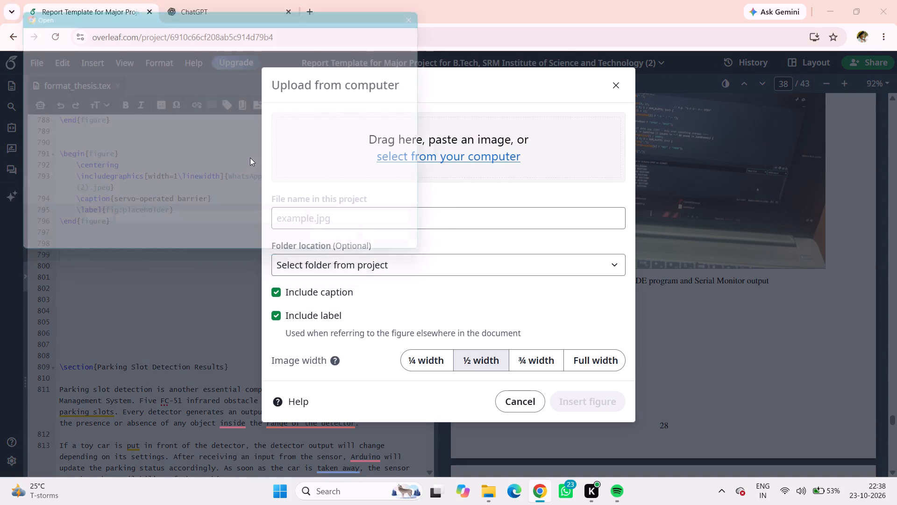
scroll(248, 150, "down", 1)
left_click(344, 153)
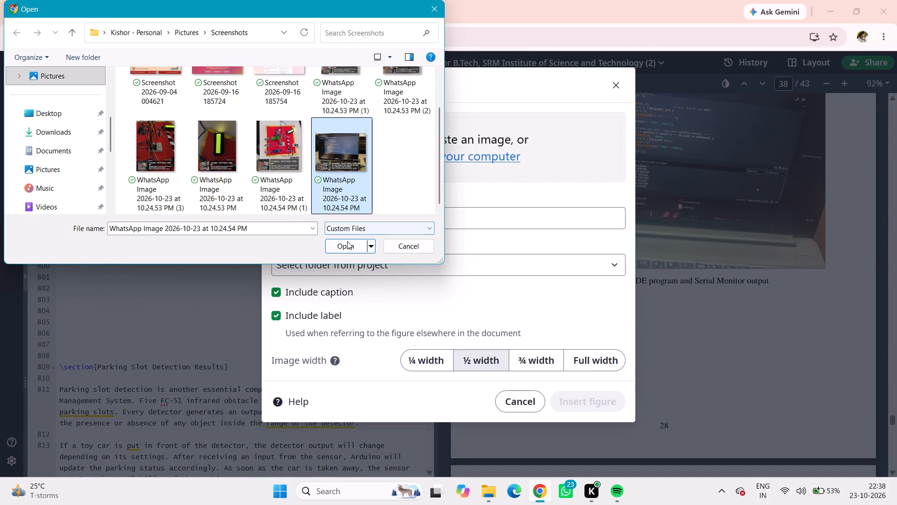
left_click(347, 247)
left_click(580, 353)
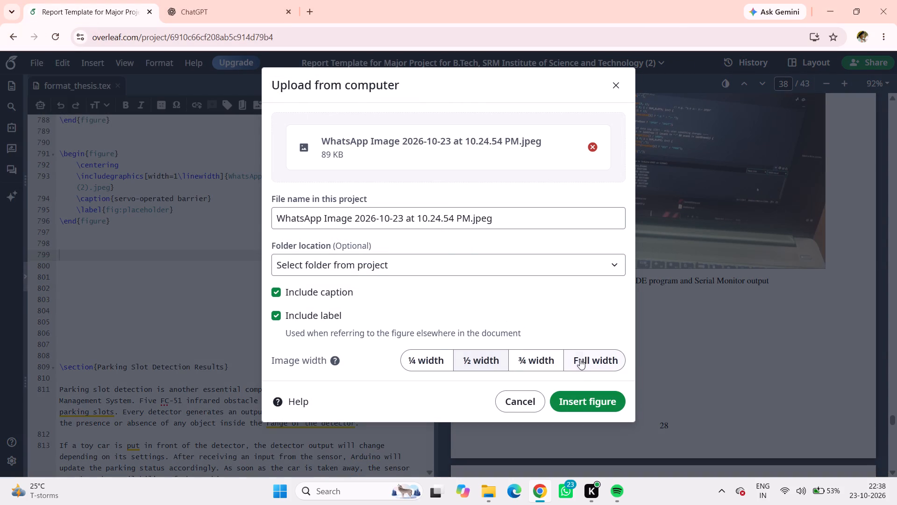
left_click(578, 396)
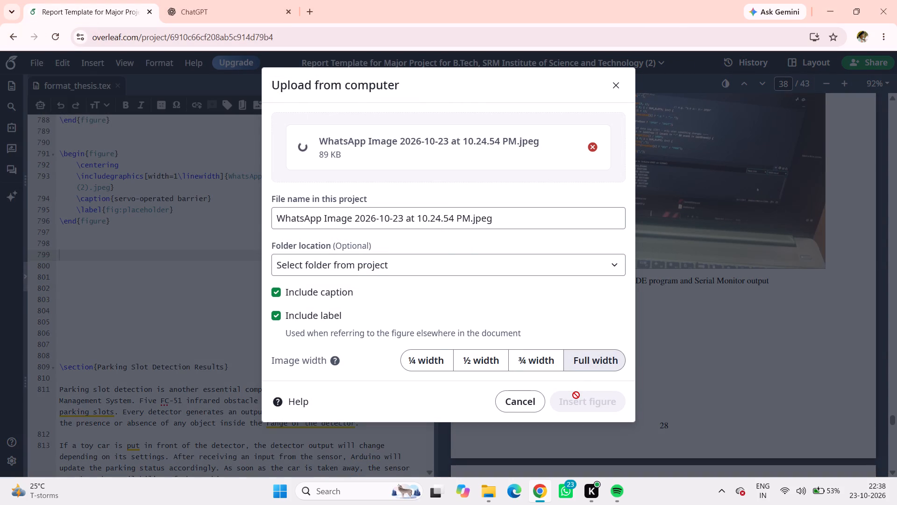
key("ctrl+v")
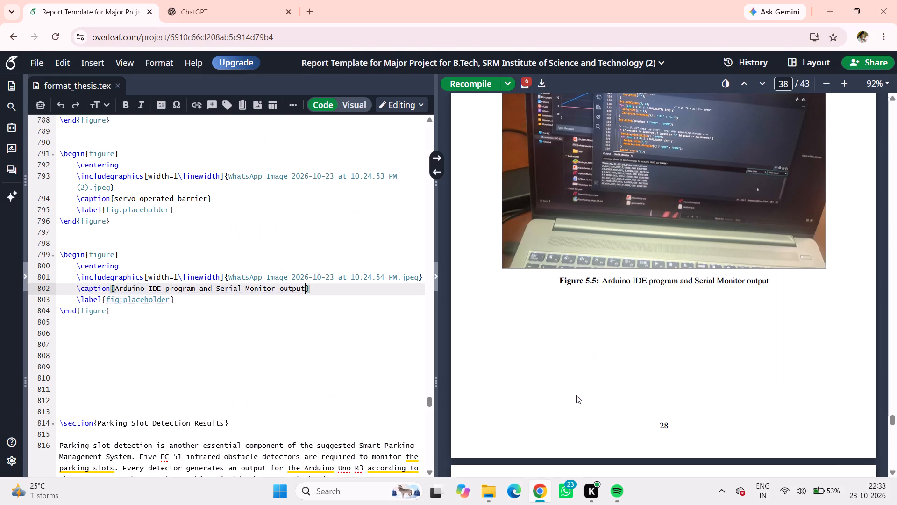
Recompile the report and check the updated Chapter 5 prototype figures in the PDF.
scroll(254, 231, "down", 1)
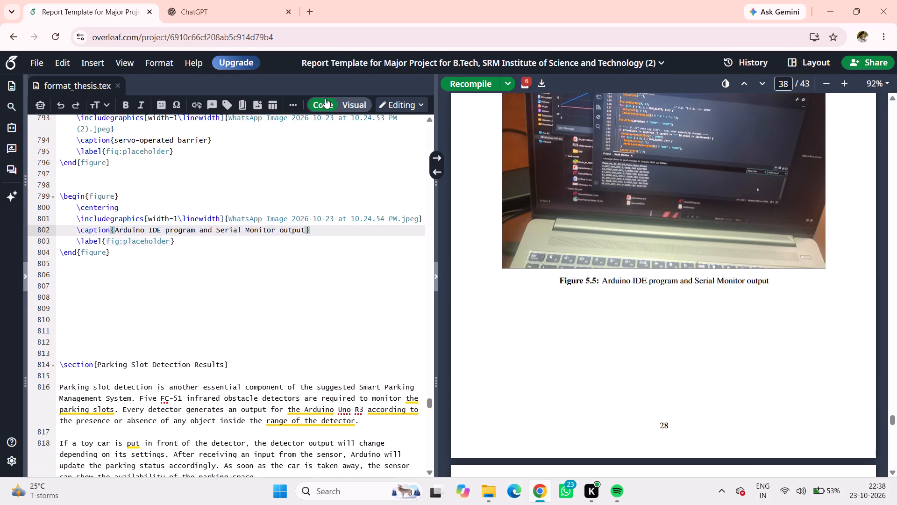
left_click(461, 84)
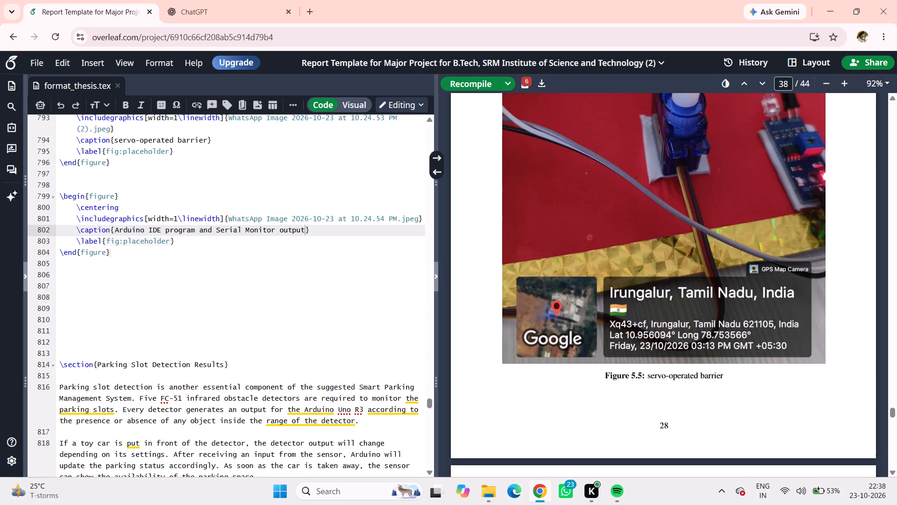
scroll(619, 334, "up", 15)
scroll(619, 334, "up", 10)
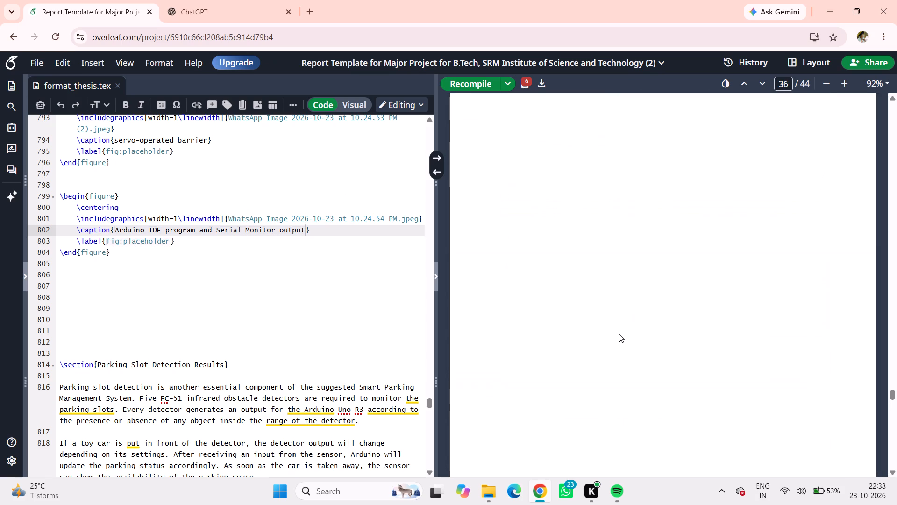
scroll(619, 334, "down", 18)
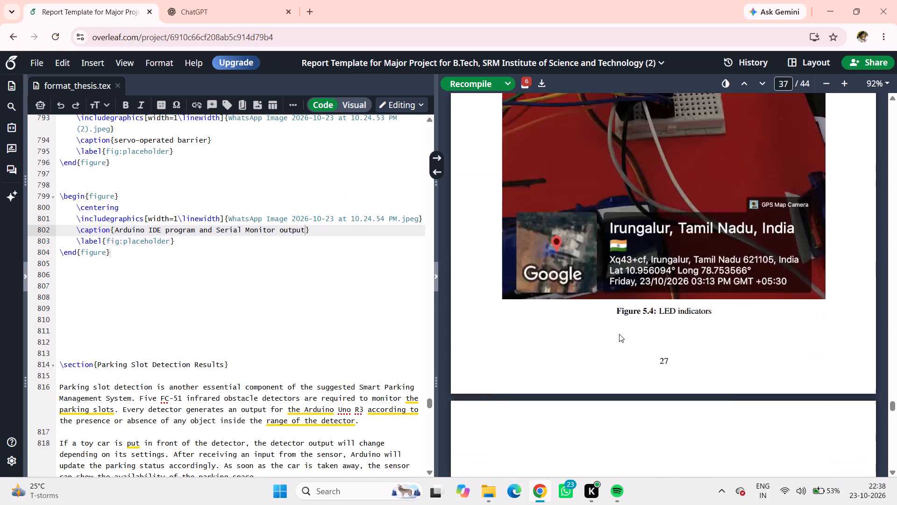
Review the recompiled PDF's Chapter 5 figures and captions, working back from the servo-operated barrier to the chapter's opening.
scroll(619, 334, "down", 9)
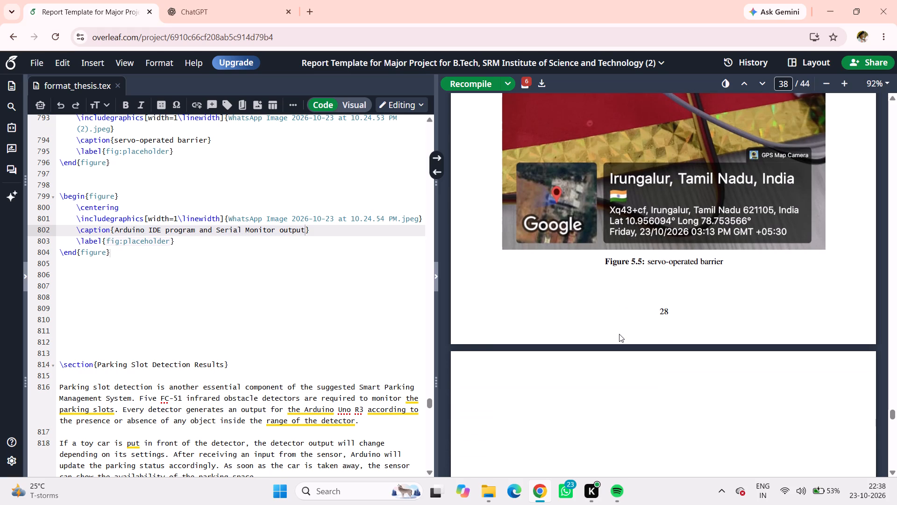
scroll(619, 334, "up", 11)
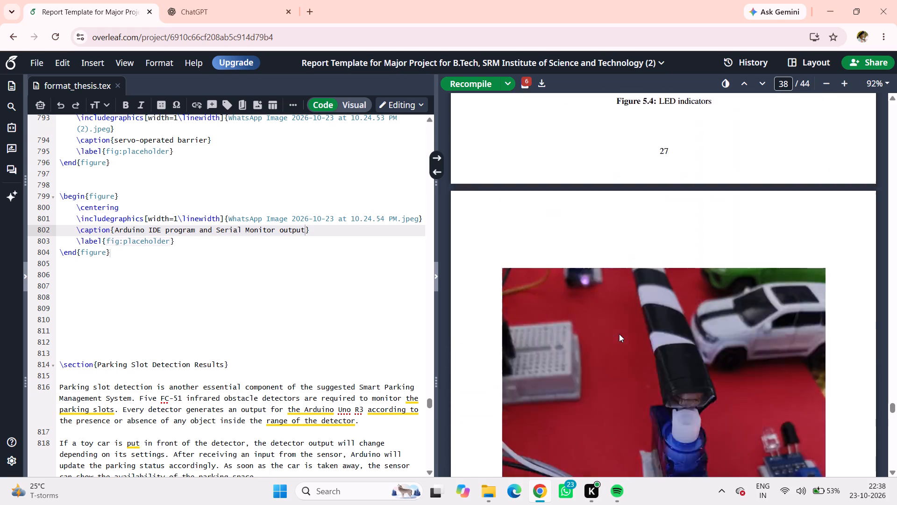
scroll(619, 334, "up", 18)
scroll(619, 334, "up", 3)
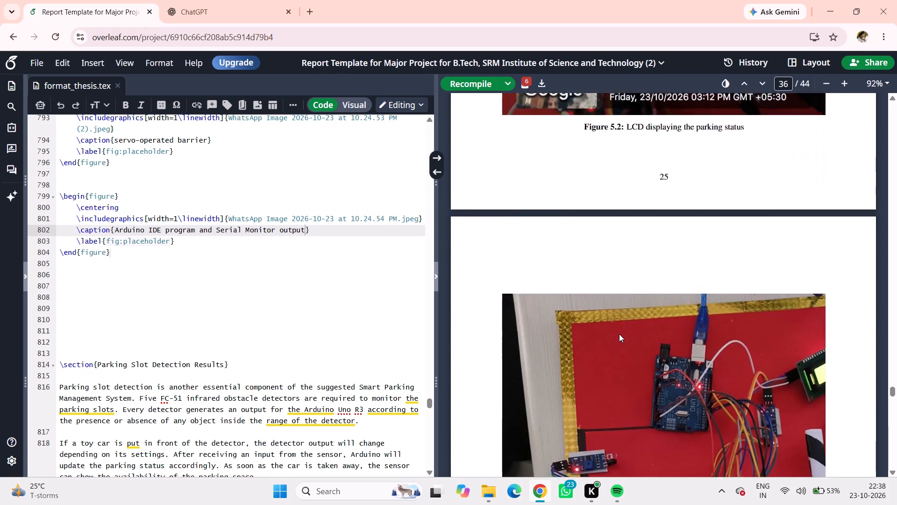
scroll(619, 334, "up", 13)
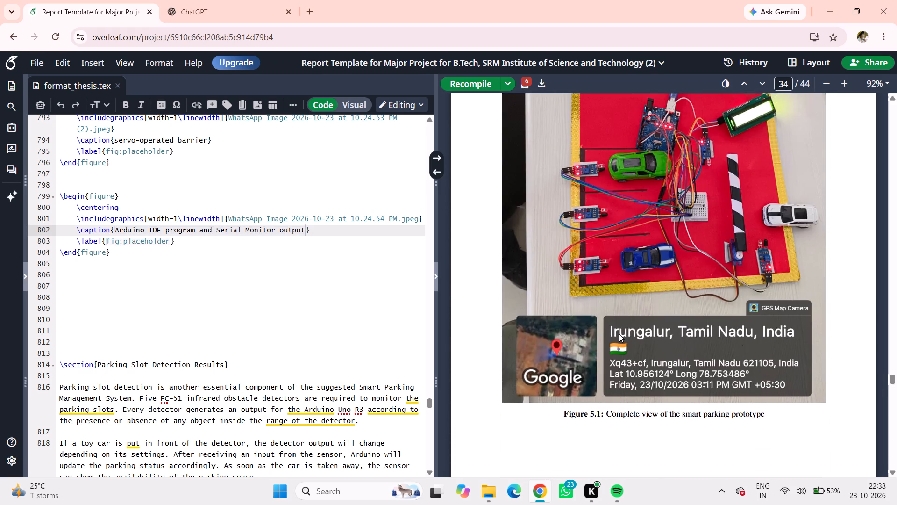
scroll(619, 334, "up", 20)
scroll(619, 334, "up", 7)
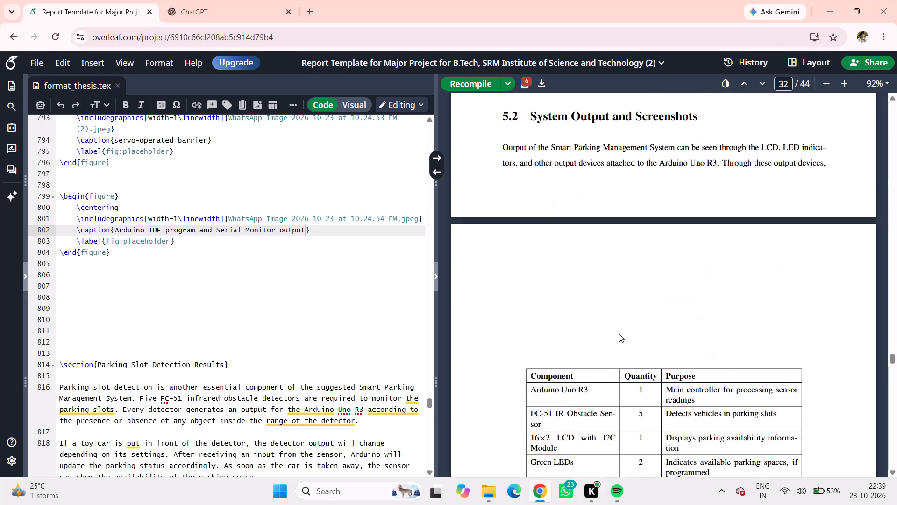
scroll(619, 334, "up", 16)
Read through the compiled Chapter 5 again, from Experimental Setup past all six figures and Performance Evaluation to the text on limitations.
scroll(619, 334, "down", 8)
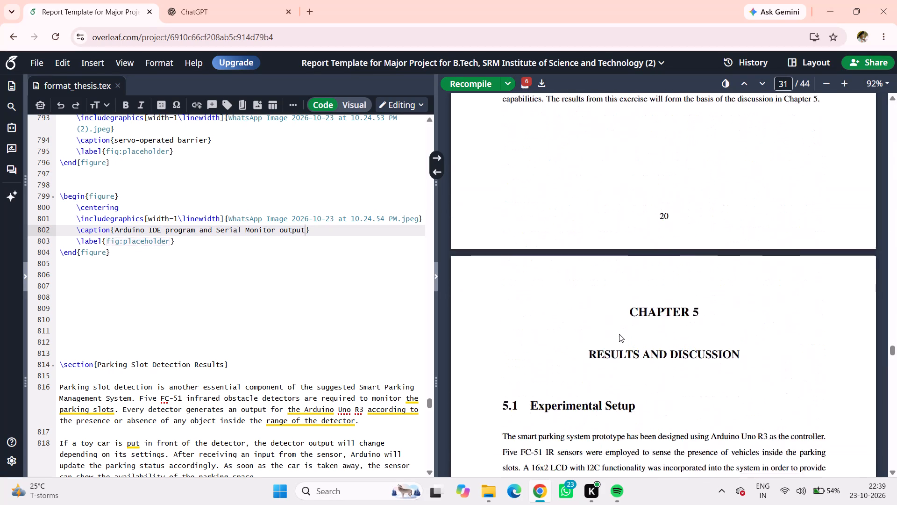
scroll(619, 334, "down", 20)
scroll(619, 334, "down", 17)
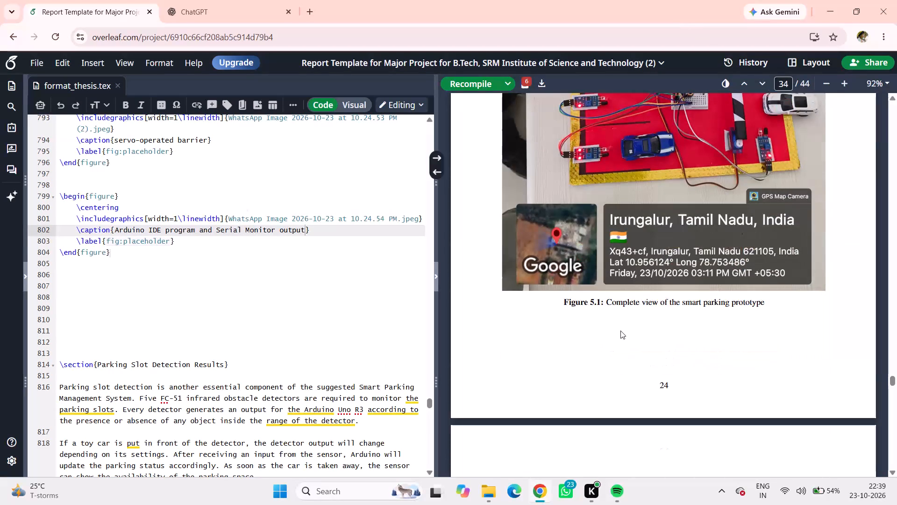
scroll(620, 331, "up", 1)
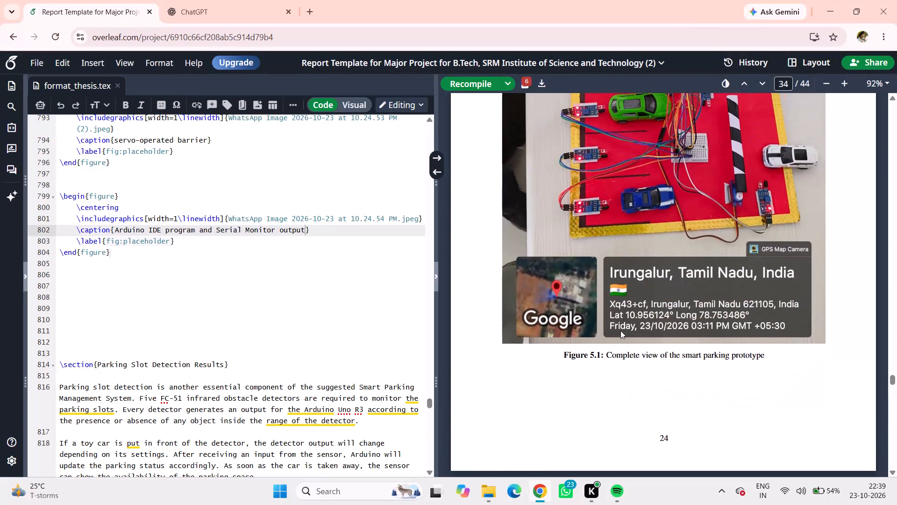
scroll(620, 331, "down", 6)
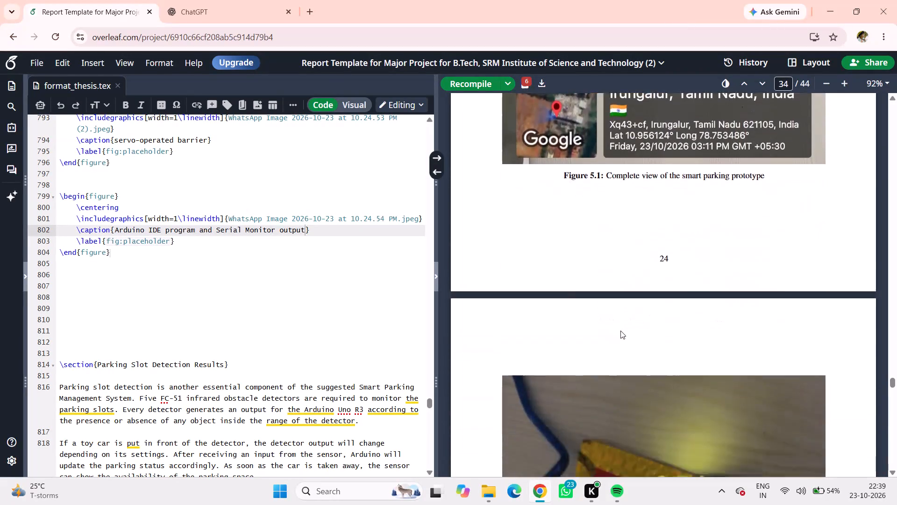
scroll(620, 331, "down", 13)
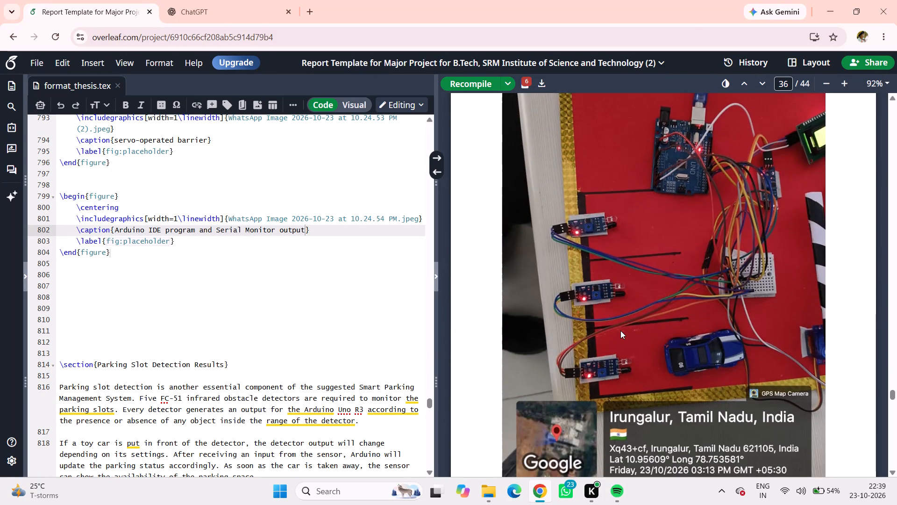
scroll(620, 331, "down", 18)
scroll(621, 331, "down", 5)
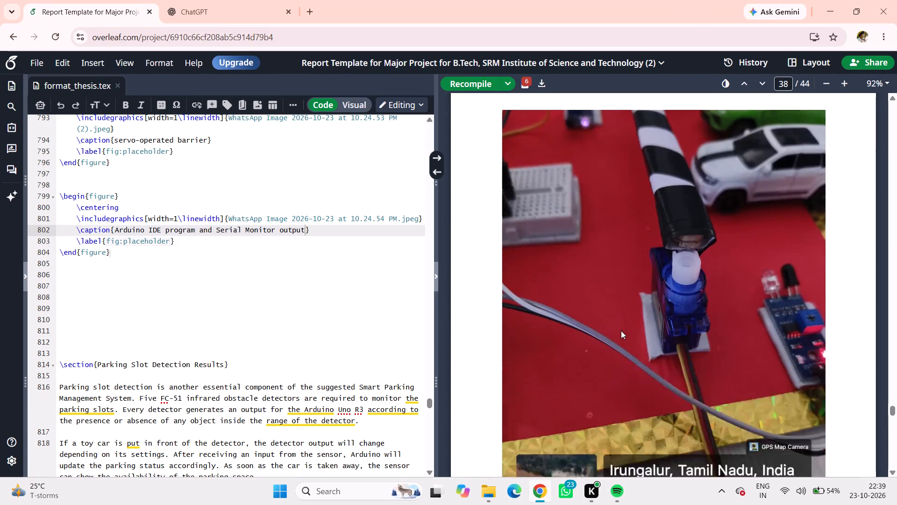
scroll(621, 331, "down", 11)
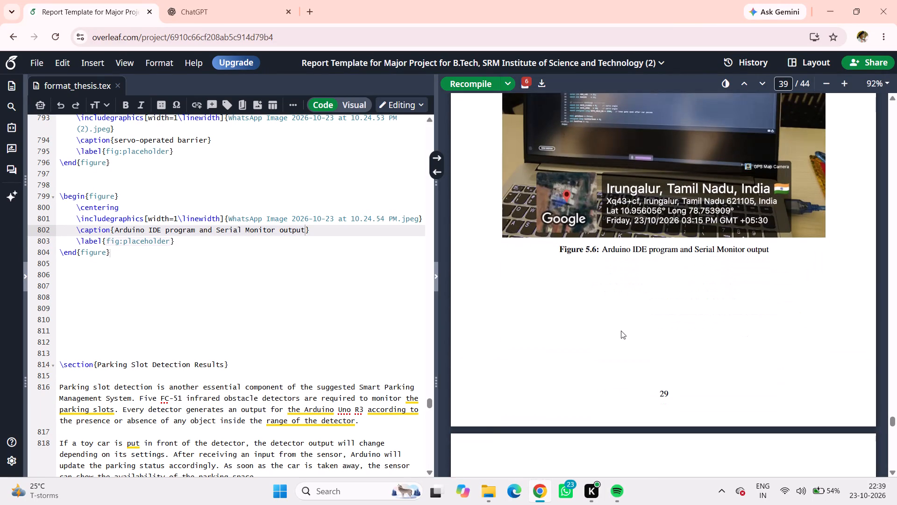
scroll(621, 331, "up", 1)
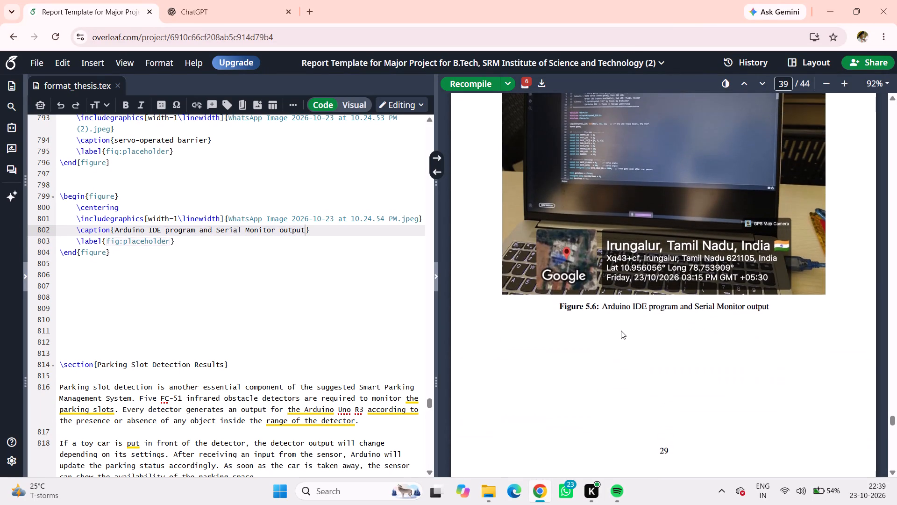
scroll(621, 331, "up", 1)
scroll(626, 332, "down", 7)
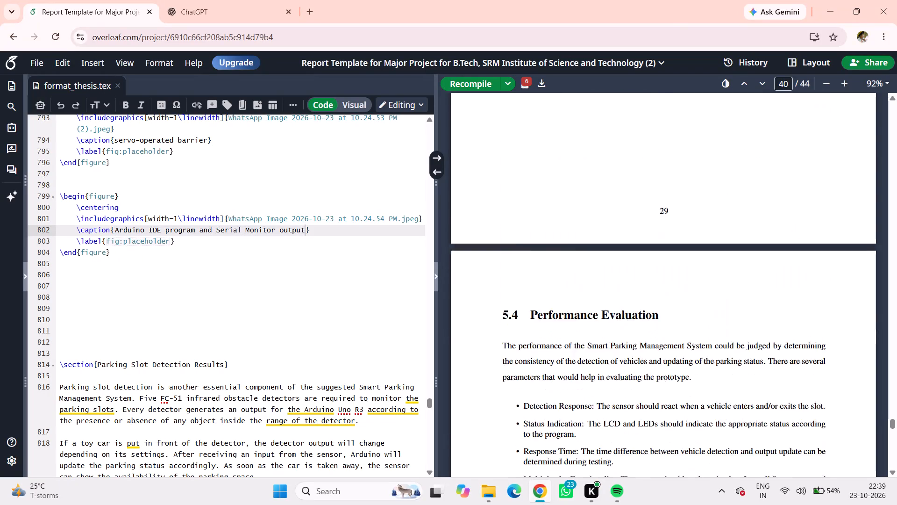
scroll(626, 332, "down", 12)
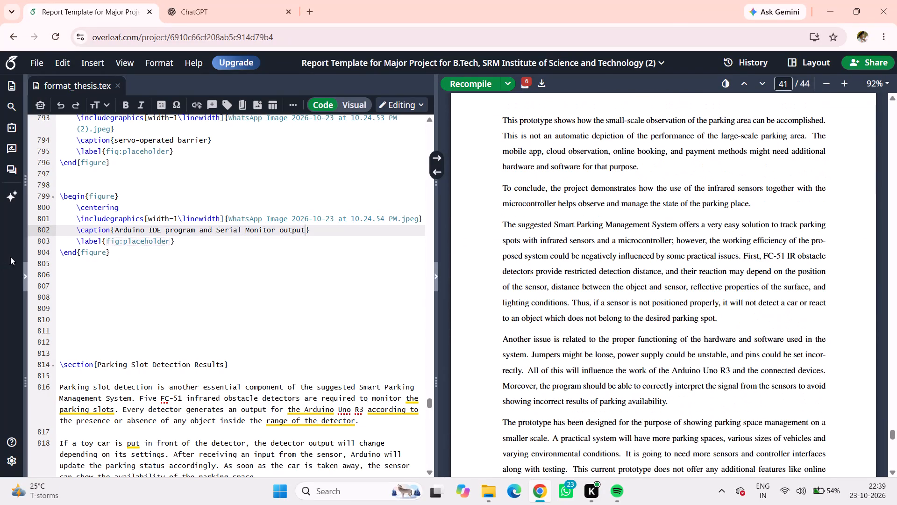
Skim the LaTeX source from the Chapter 5 figures back to the document preamble.
scroll(168, 272, "up", 20)
scroll(168, 272, "up", 17)
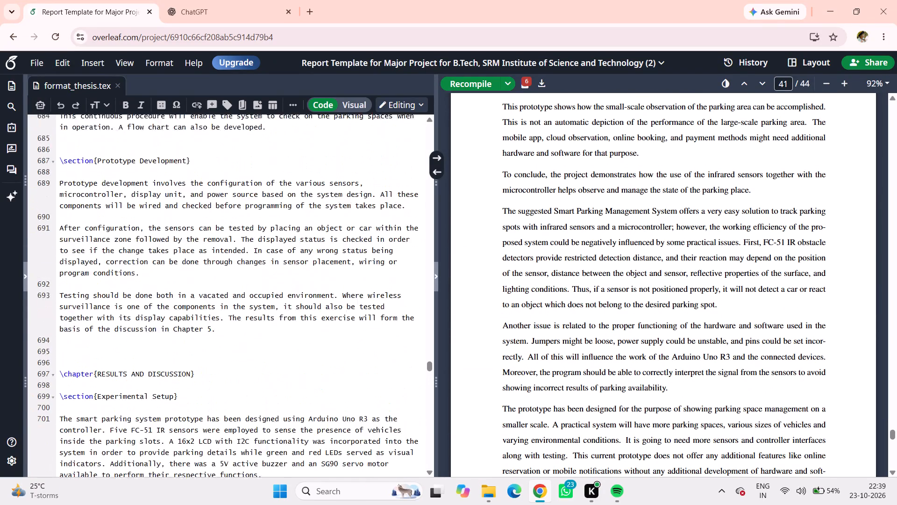
scroll(167, 272, "up", 19)
scroll(167, 272, "down", 1)
scroll(167, 272, "up", 20)
scroll(167, 272, "up", 16)
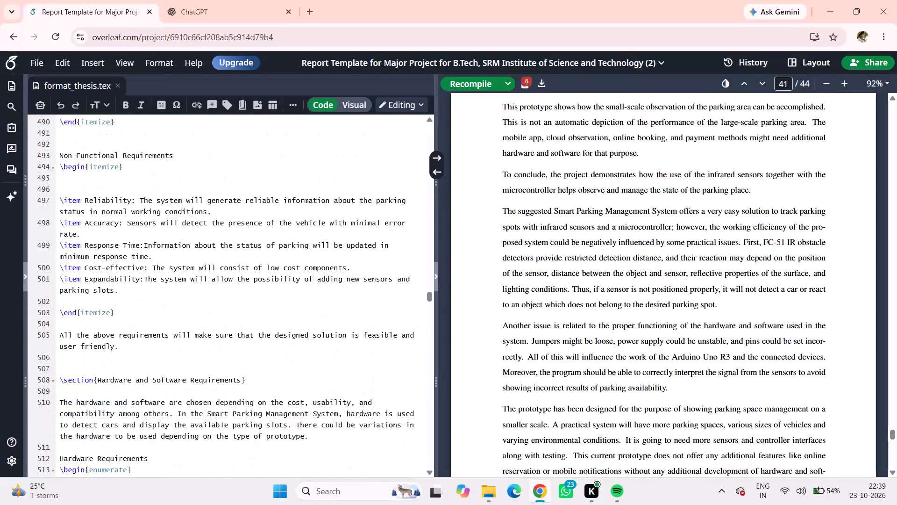
scroll(167, 272, "up", 20)
scroll(167, 272, "up", 12)
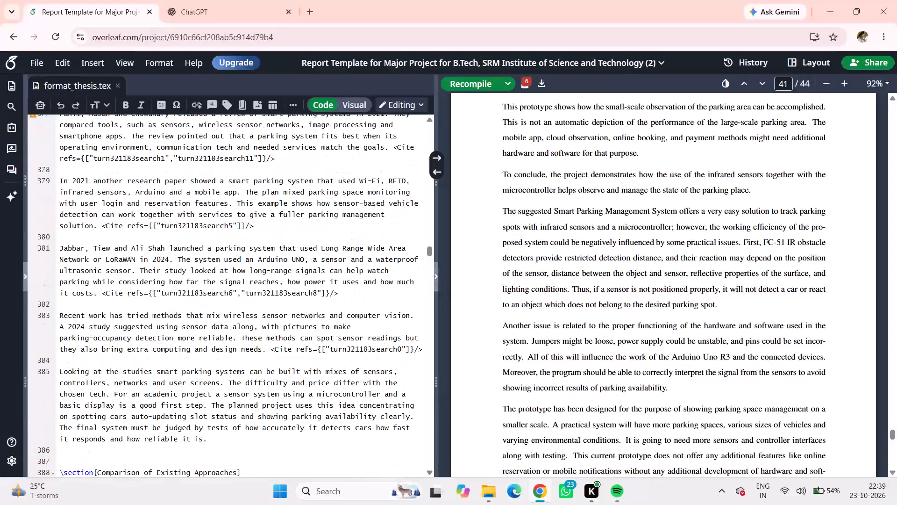
left_click_drag(429, 252, 436, 192)
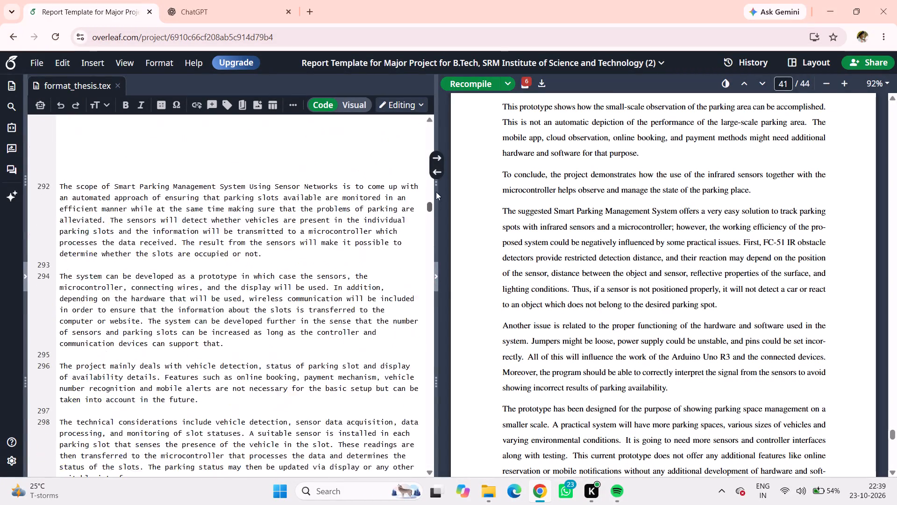
left_click_drag(436, 192, 443, 121)
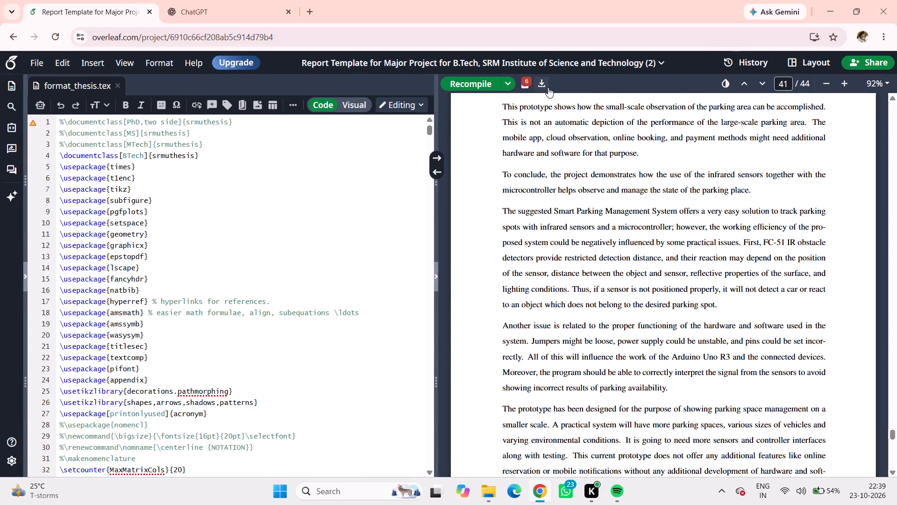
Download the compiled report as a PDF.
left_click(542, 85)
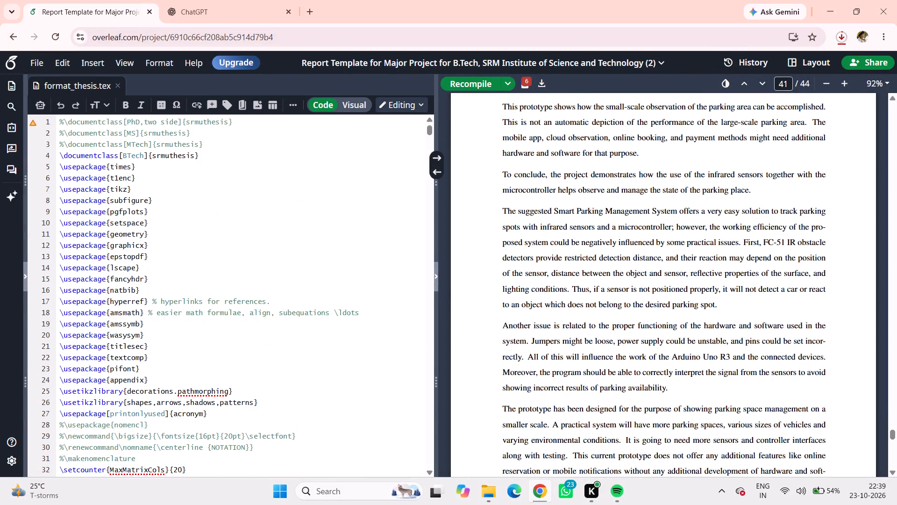
Switch to File Explorer and delete today's WhatsApp image and "final report of SSS" from the Downloads folder.
left_click(482, 494)
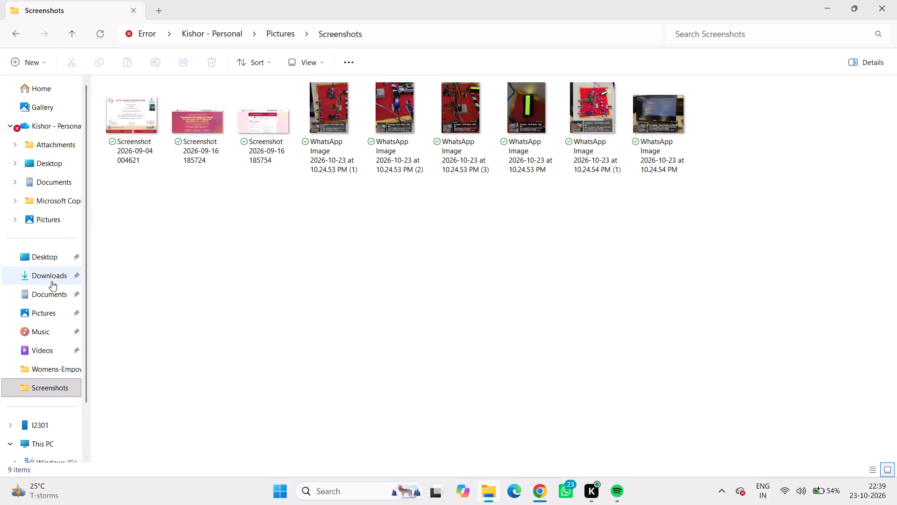
left_click(49, 289)
left_click(50, 278)
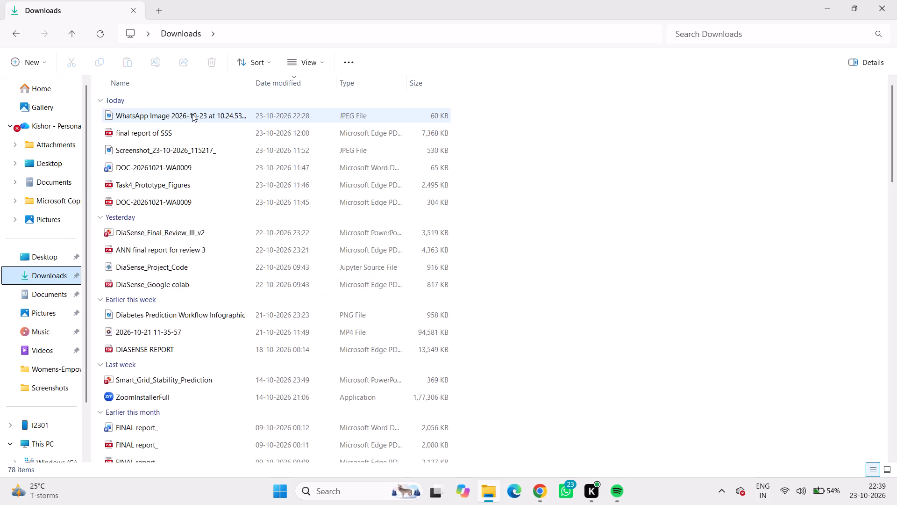
left_click_drag(463, 135, 397, 114)
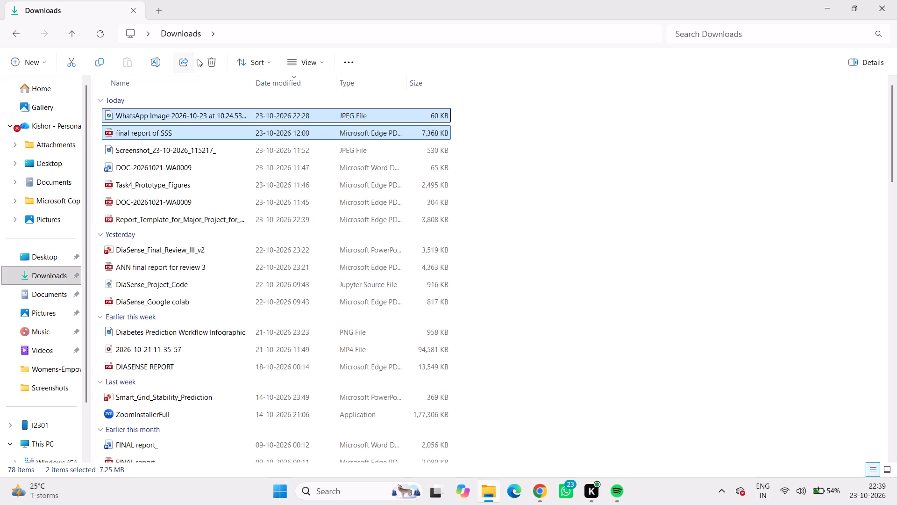
left_click(210, 65)
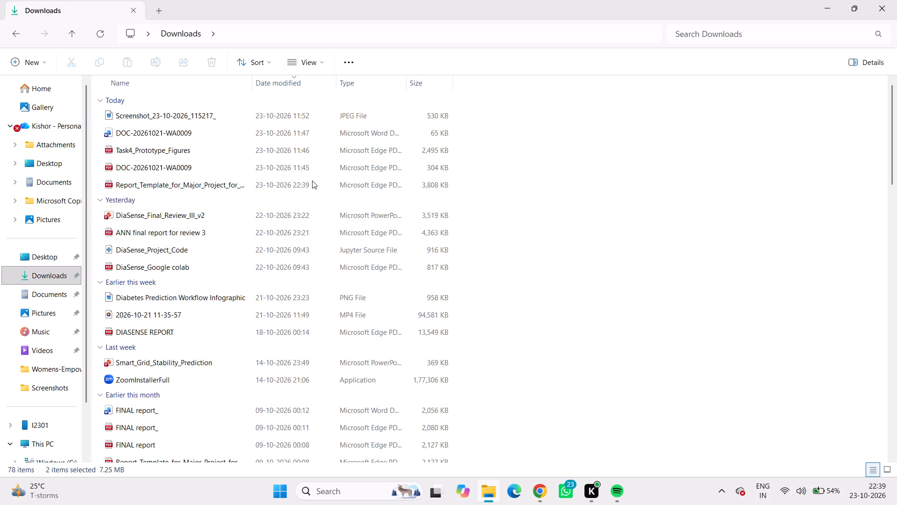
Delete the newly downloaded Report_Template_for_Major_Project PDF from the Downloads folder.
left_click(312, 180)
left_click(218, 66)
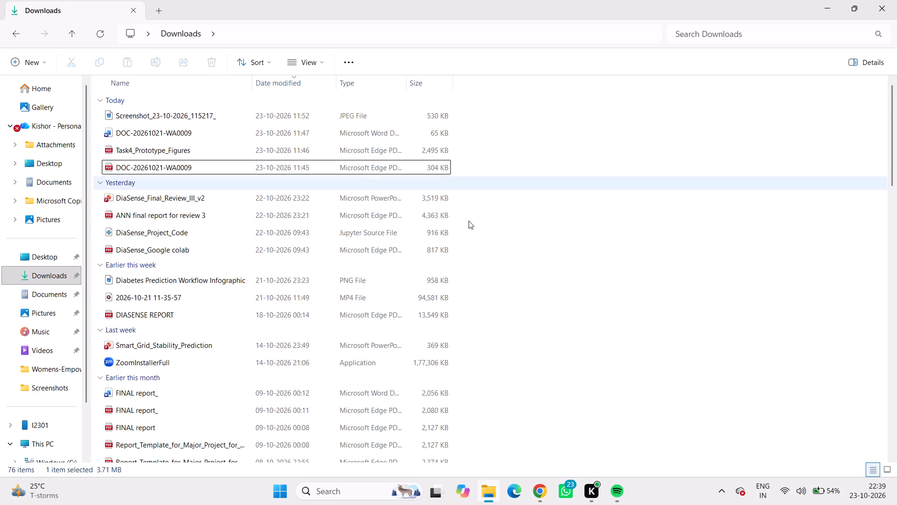
Open the image Screenshot_23-10-2026_115217_ from Downloads for viewing and close it.
double_click(256, 117)
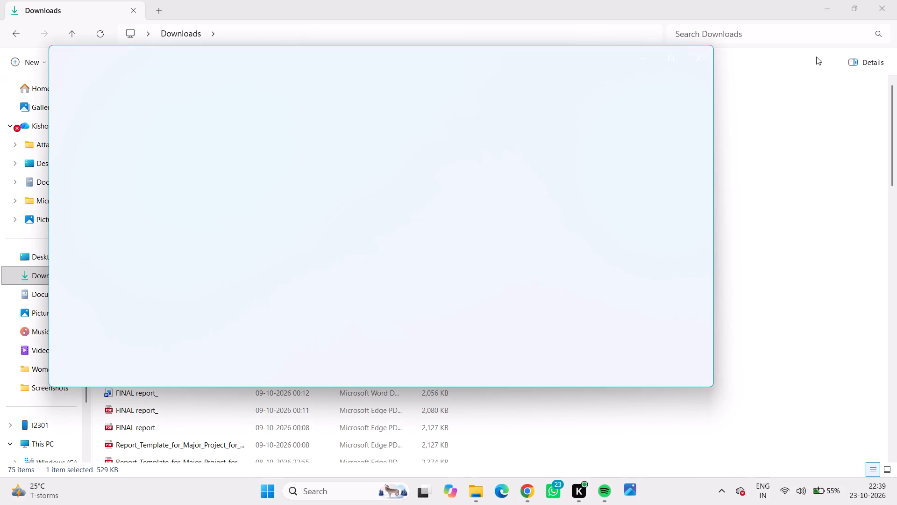
left_click(703, 60)
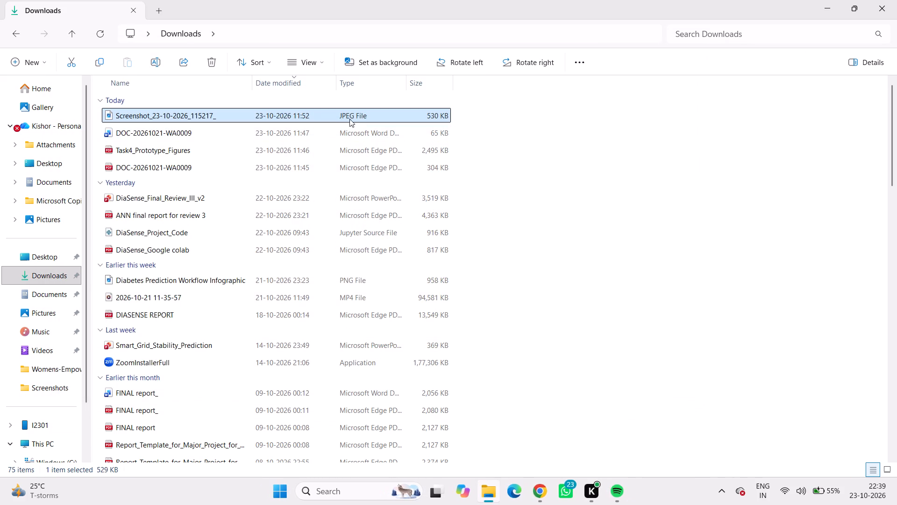
Delete the Screenshot_23-10-2026_115217_ image from the Downloads folder.
left_click(207, 61)
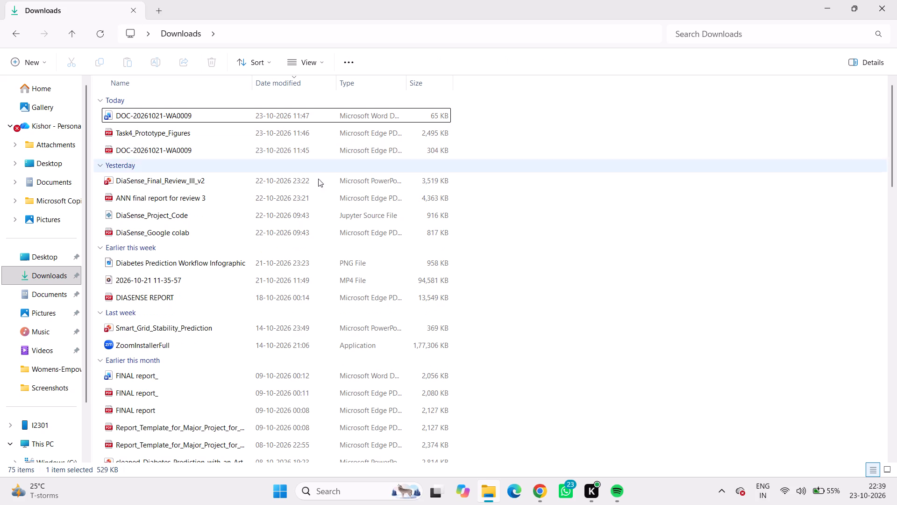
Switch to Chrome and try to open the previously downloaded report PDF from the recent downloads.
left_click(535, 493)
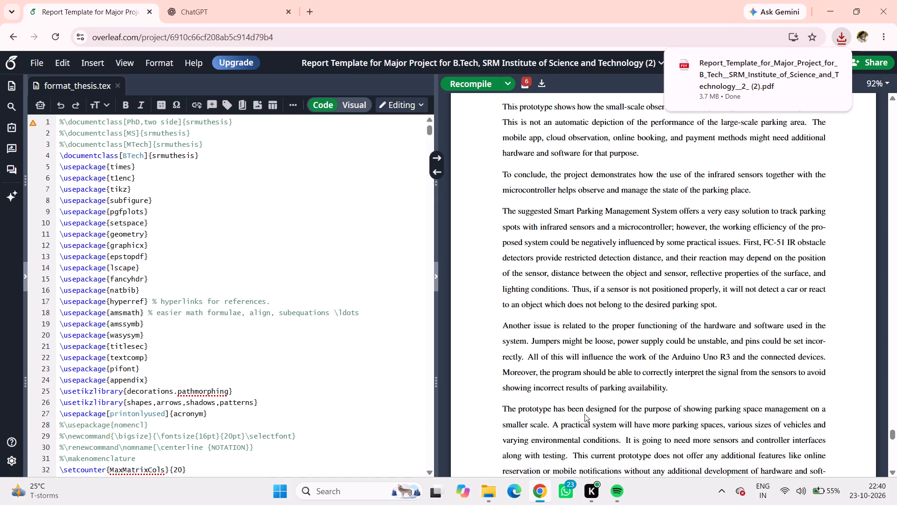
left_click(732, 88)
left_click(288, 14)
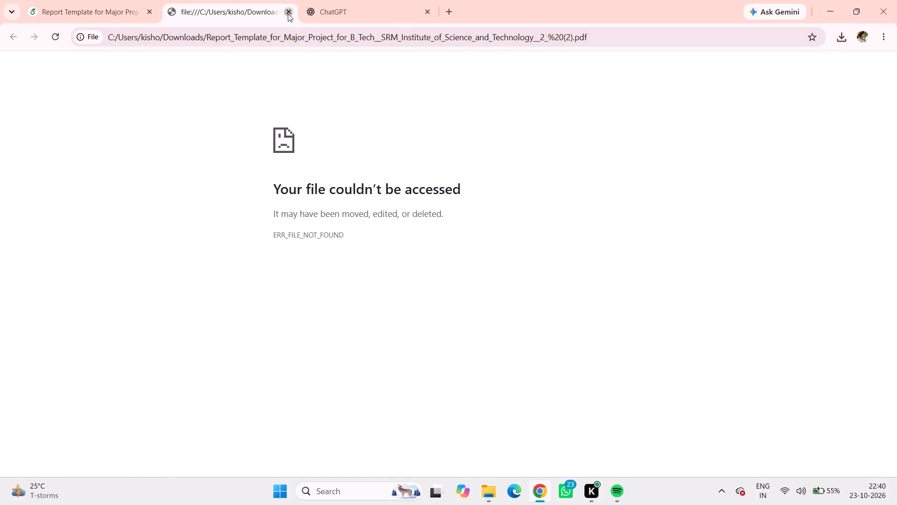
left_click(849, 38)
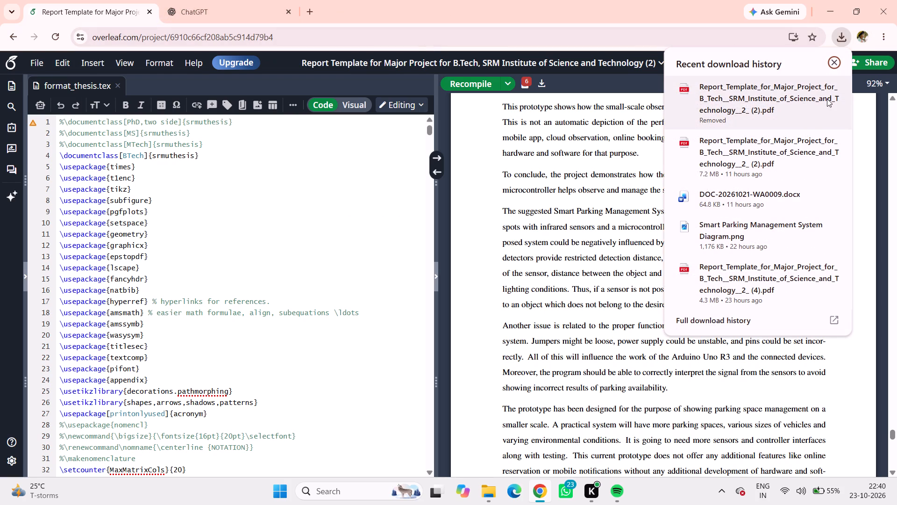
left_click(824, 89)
Download the compiled report from Overleaf as a PDF again and bring up the recent download history.
left_click(543, 81)
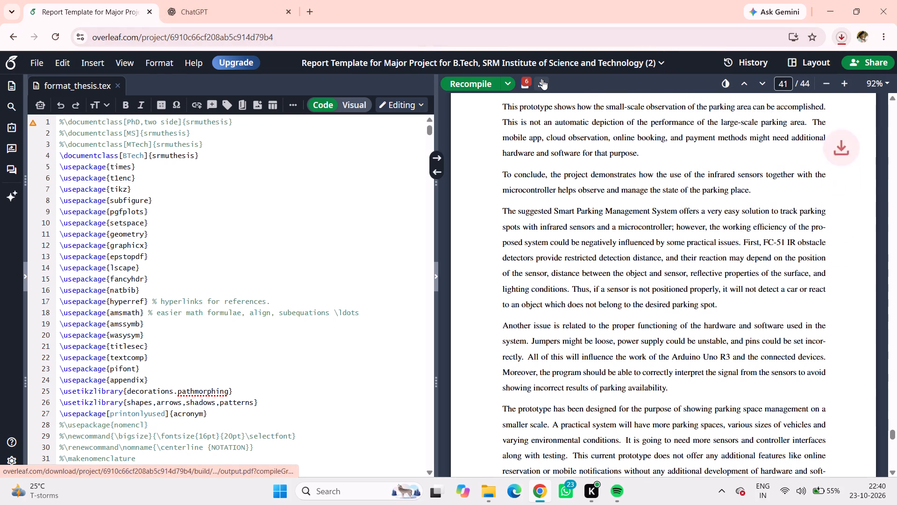
left_click(841, 45)
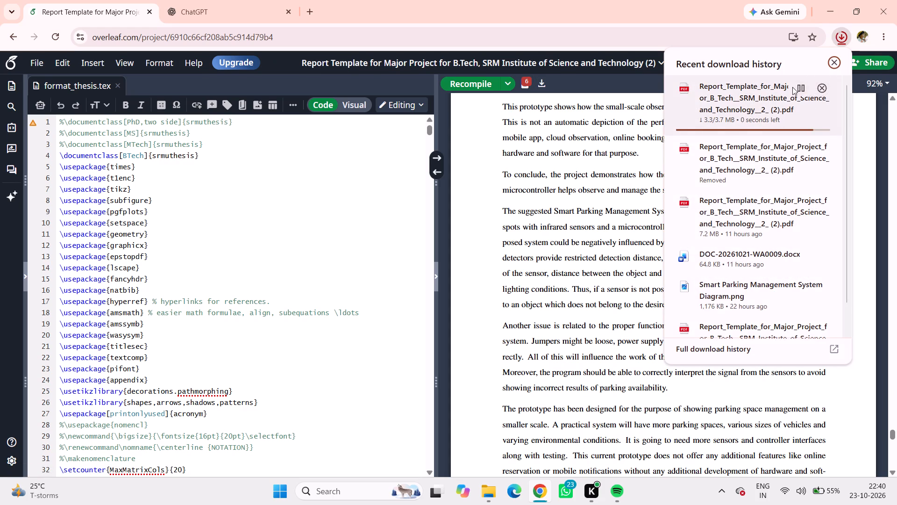
Open the newly downloaded report PDF from the Downloads folder, review its chapters and Chapter 5 figures, and close it.
left_click(491, 498)
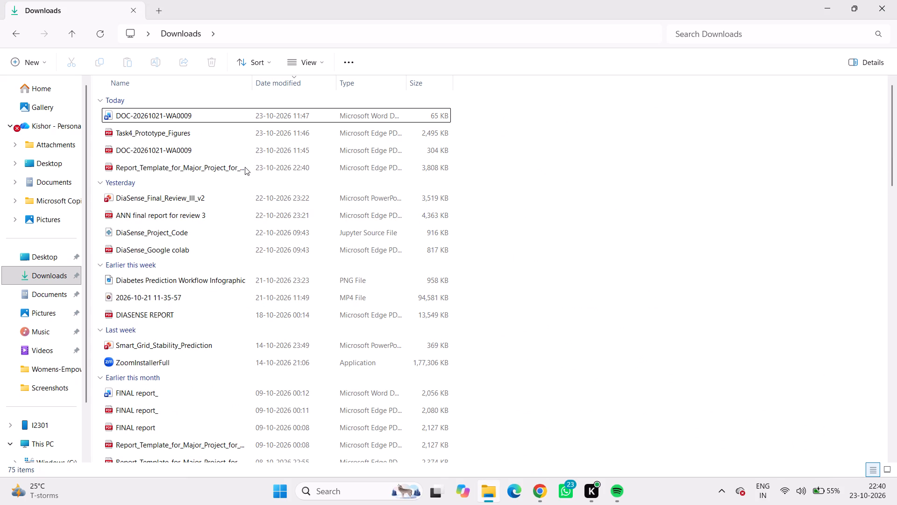
left_click(245, 167)
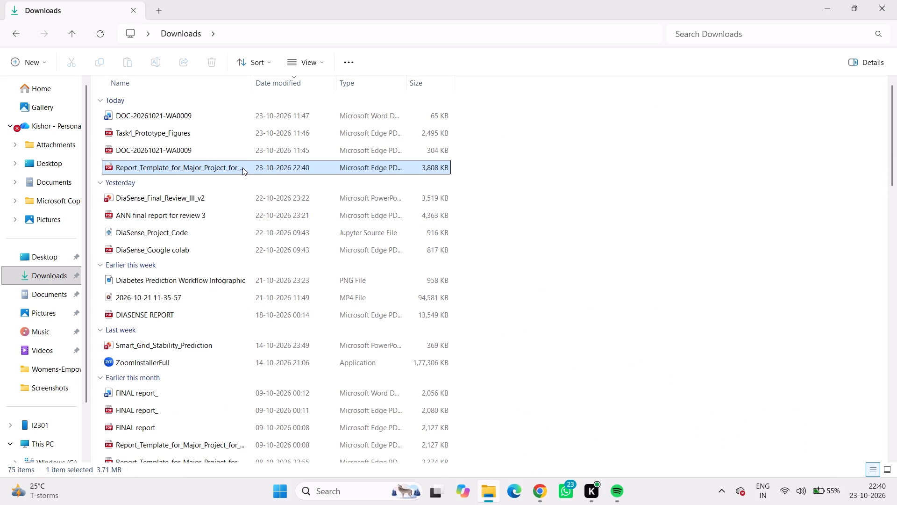
double_click(242, 167)
scroll(447, 122, "down", 4)
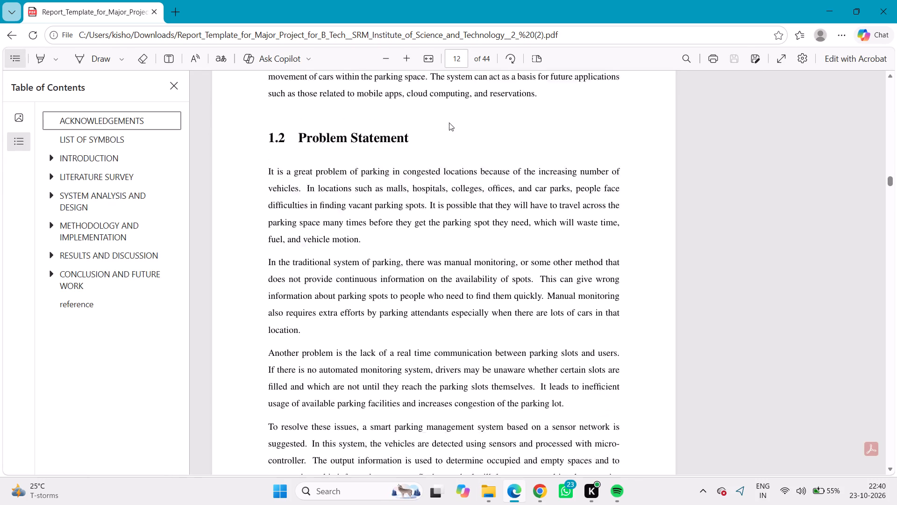
scroll(449, 123, "down", 1)
scroll(449, 123, "up", 20)
scroll(449, 123, "up", 5)
scroll(449, 123, "down", 5)
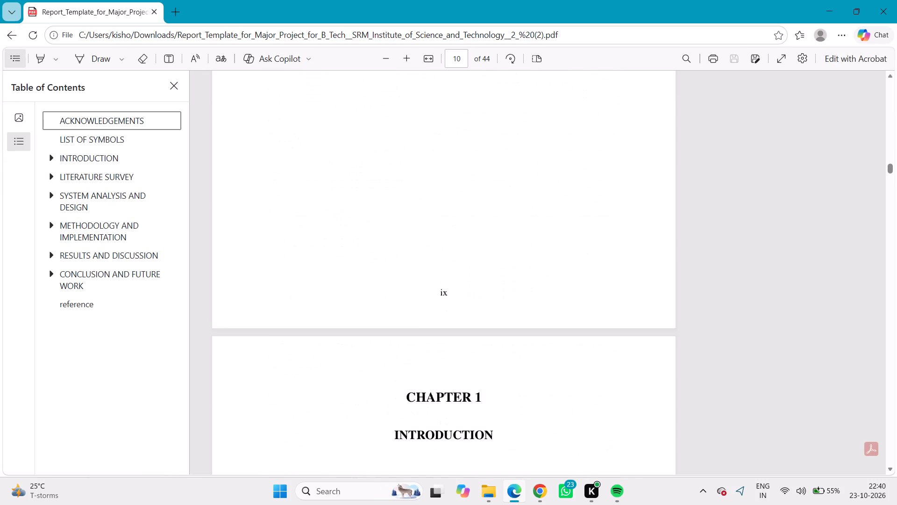
scroll(449, 123, "down", 20)
scroll(449, 123, "down", 8)
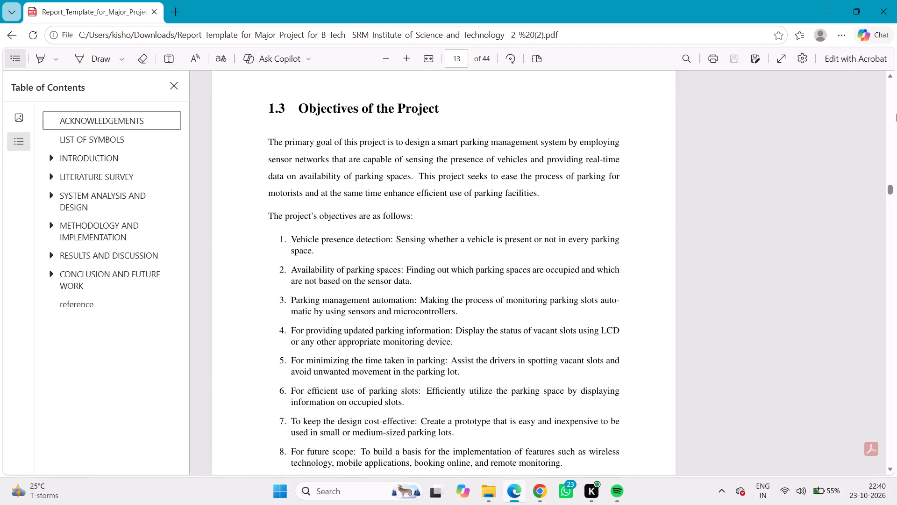
left_click_drag(890, 191, 890, 206)
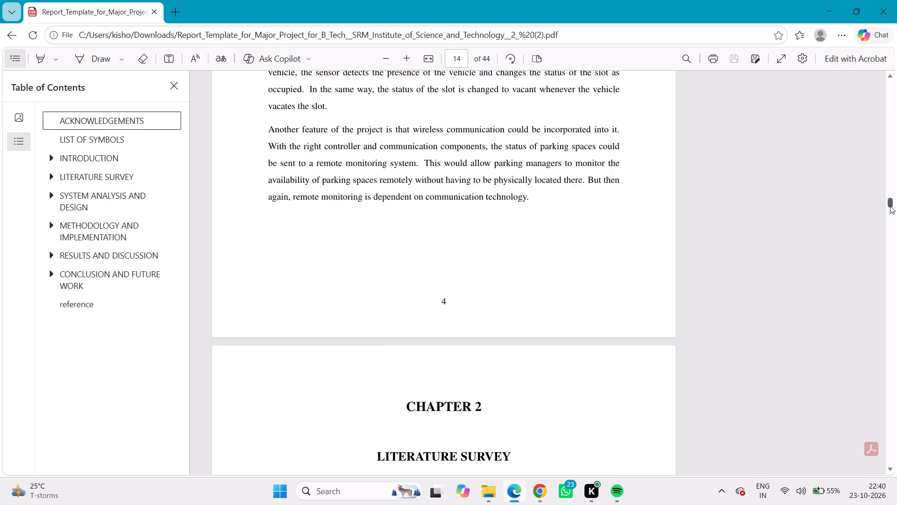
left_click_drag(890, 206, 895, 260)
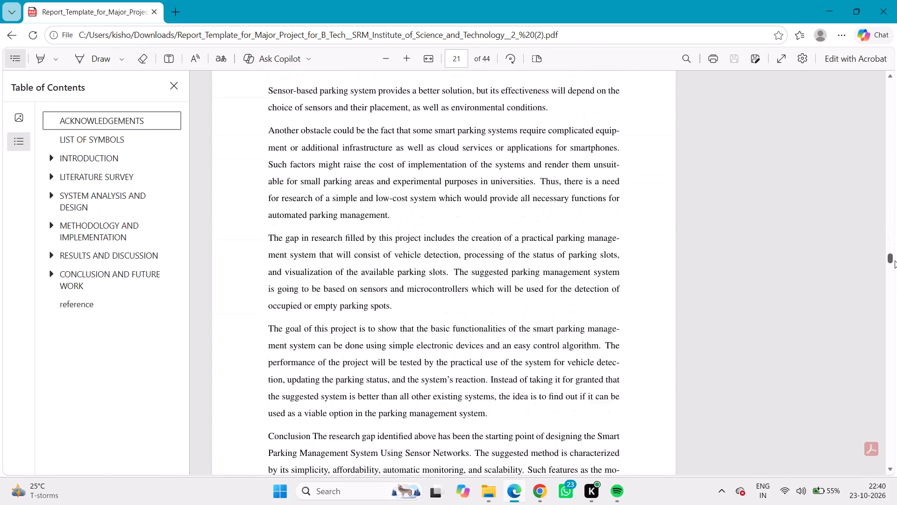
left_click_drag(895, 260, 892, 293)
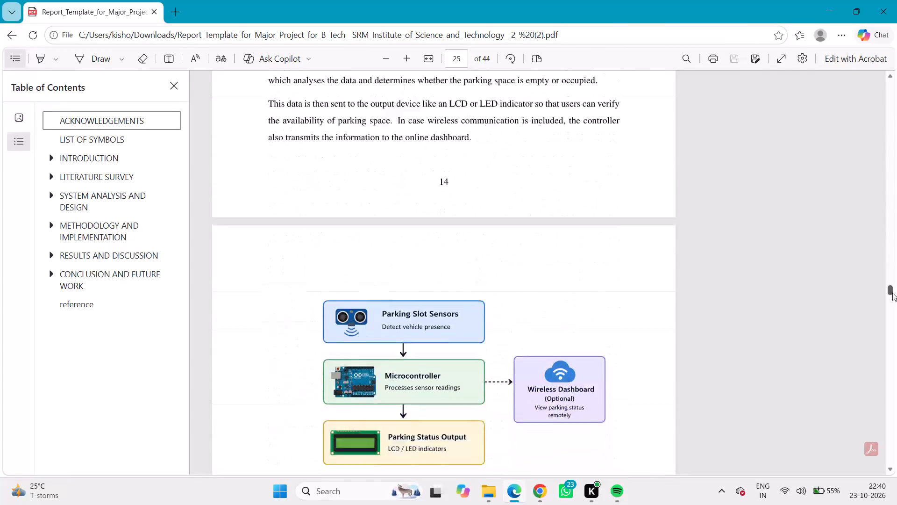
left_click_drag(892, 293, 890, 328)
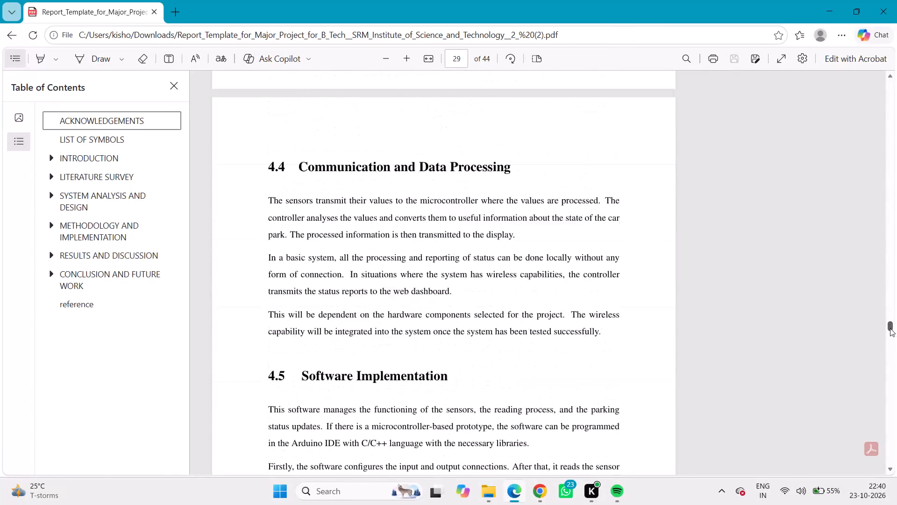
left_click_drag(890, 328, 887, 362)
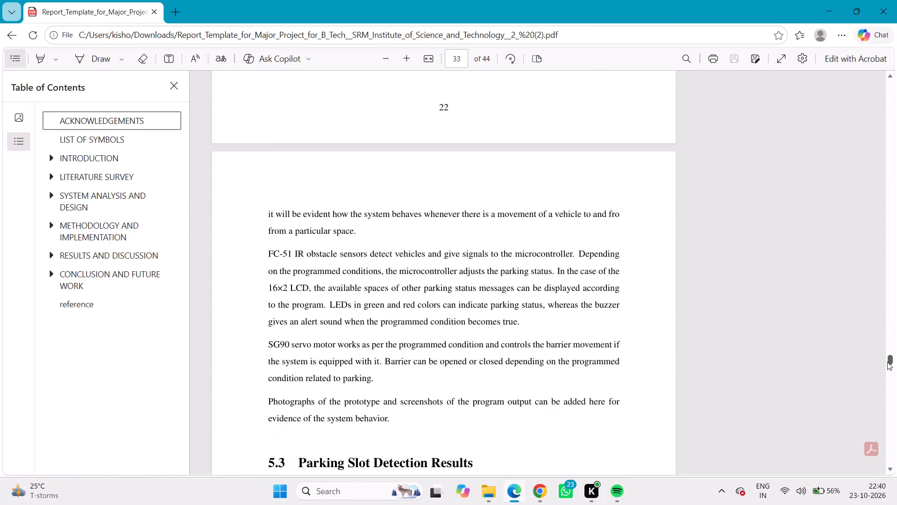
left_click_drag(887, 362, 886, 380)
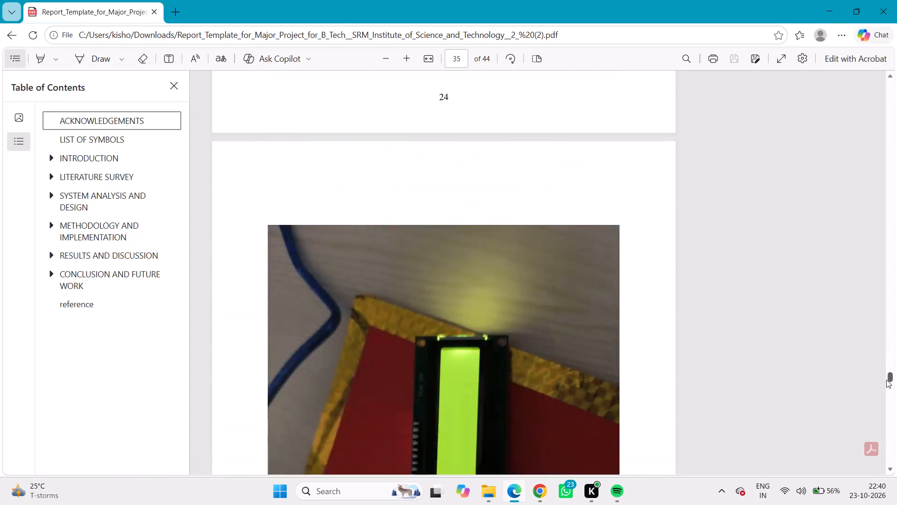
left_click_drag(886, 380, 885, 416)
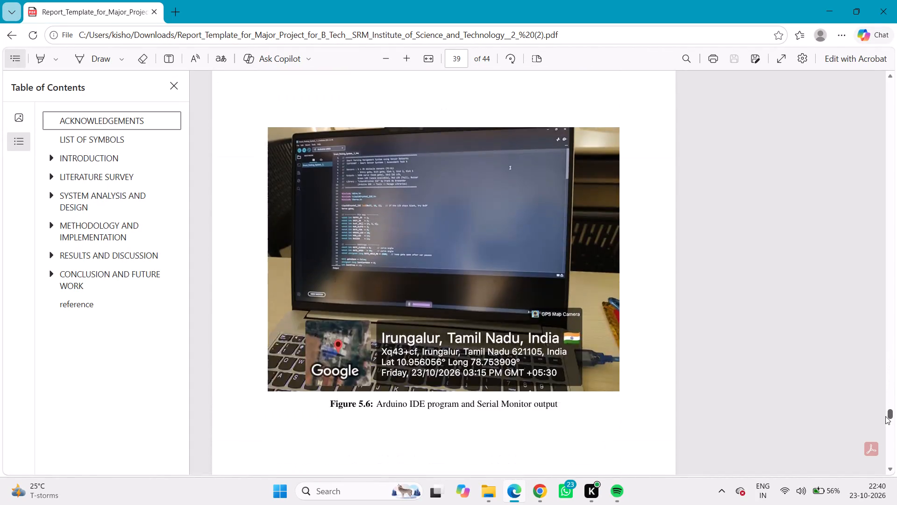
left_click_drag(885, 416, 883, 444)
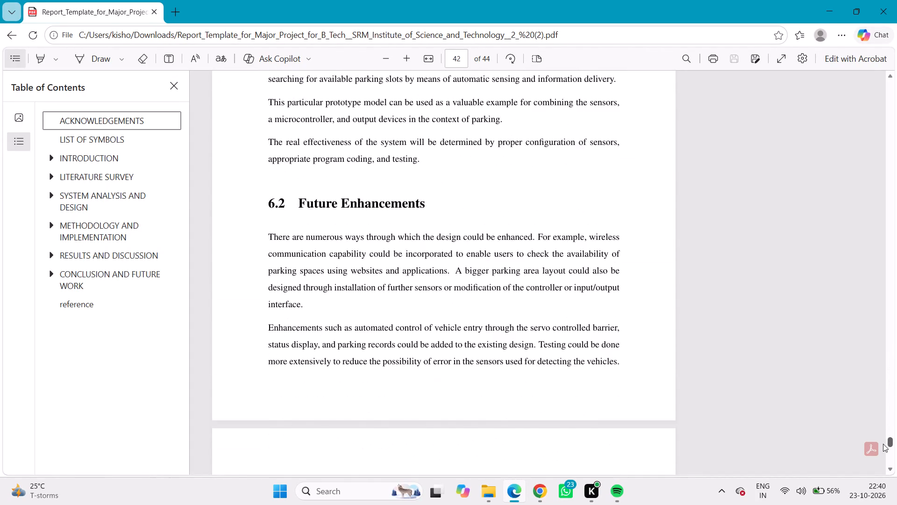
left_click_drag(883, 444, 859, 436)
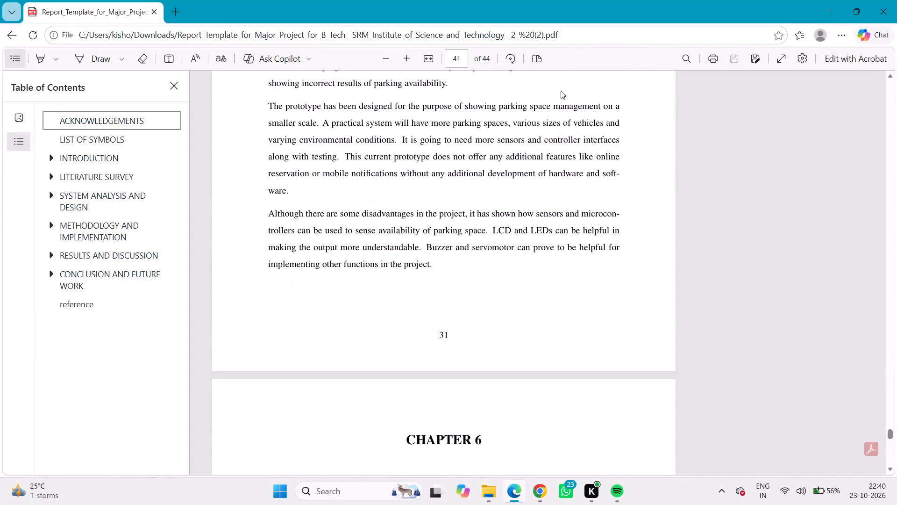
left_click(896, 0)
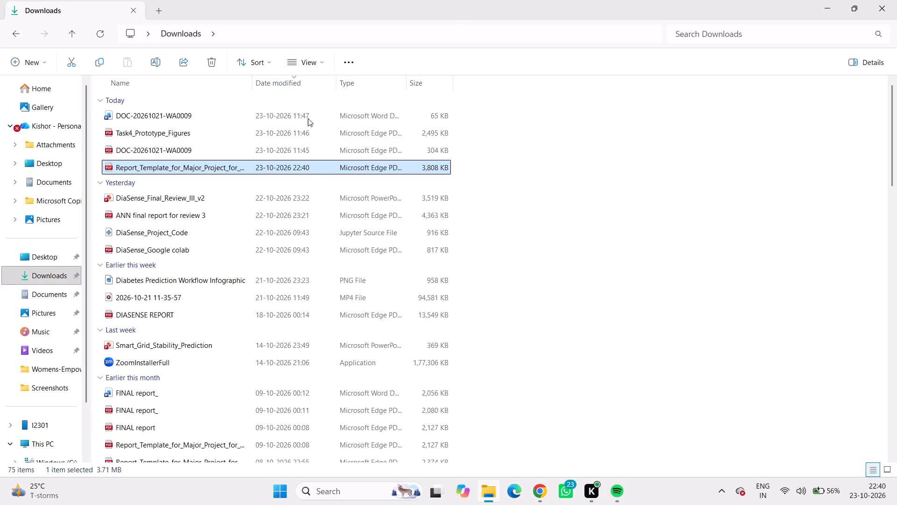
Rename the newly downloaded report PDF in Downloads as "final SSS report".
left_click(309, 165)
key("F2")
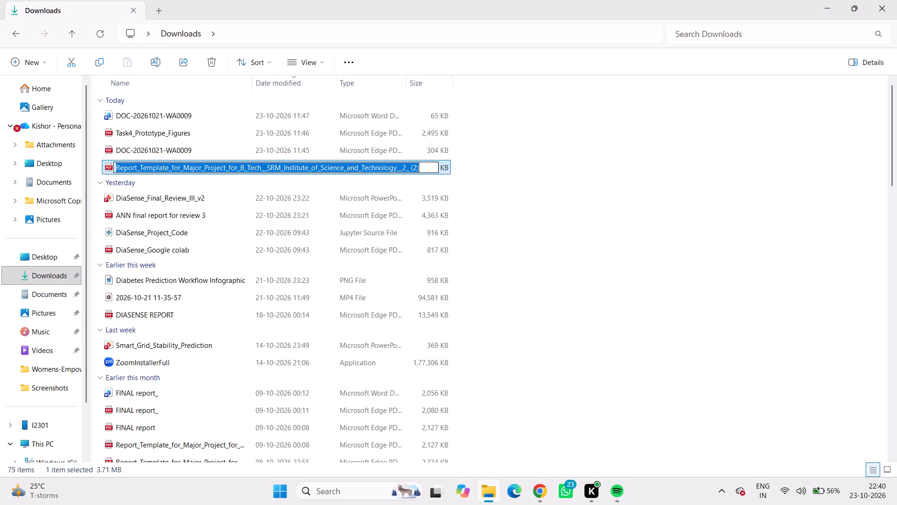
type("final")
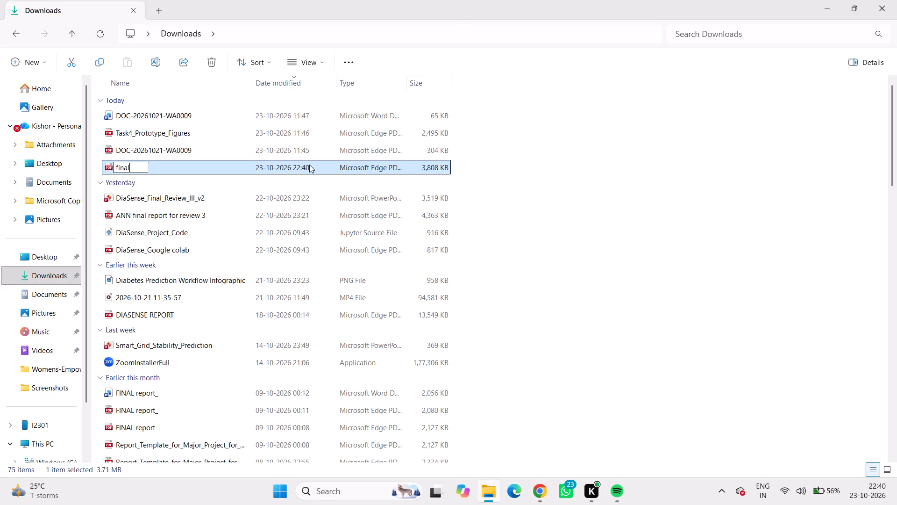
key("space")
type("SSS report")
key("space")
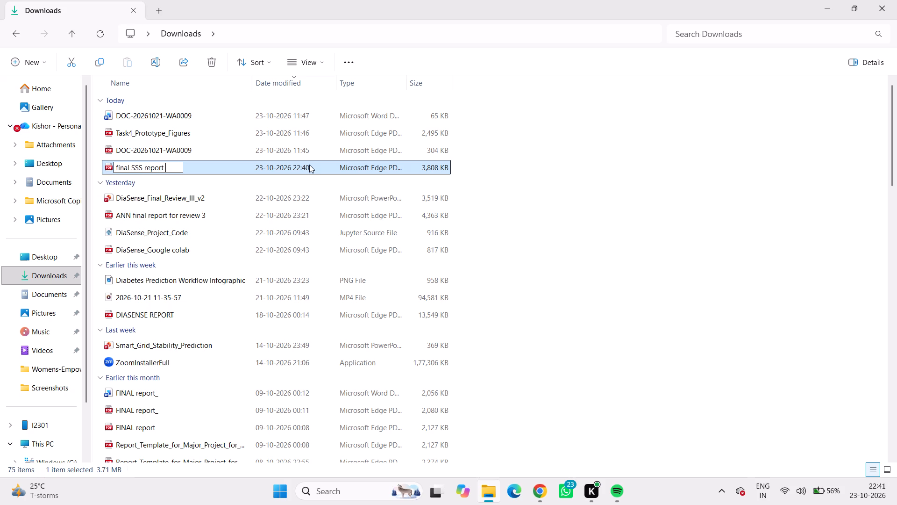
key("Return")
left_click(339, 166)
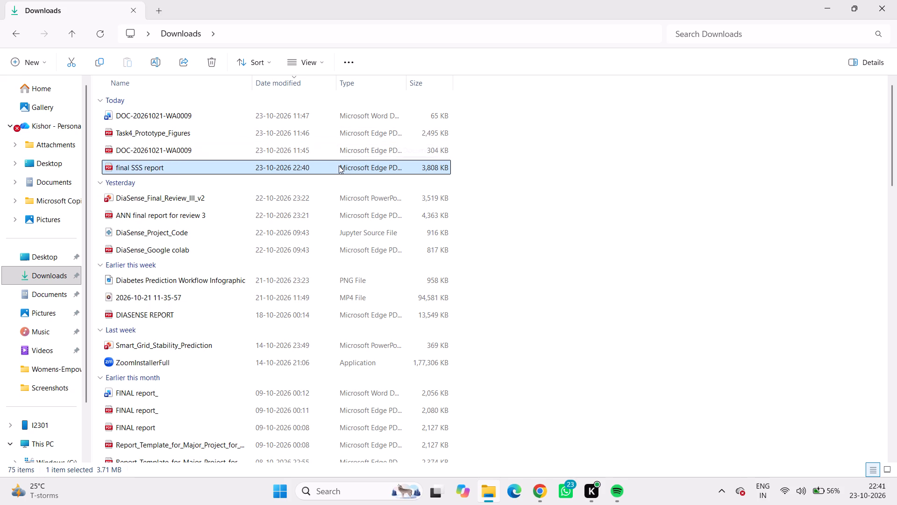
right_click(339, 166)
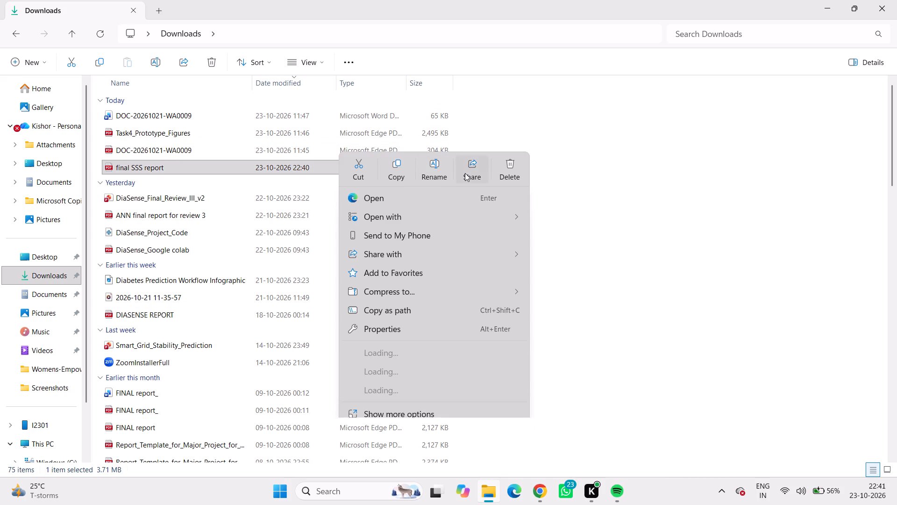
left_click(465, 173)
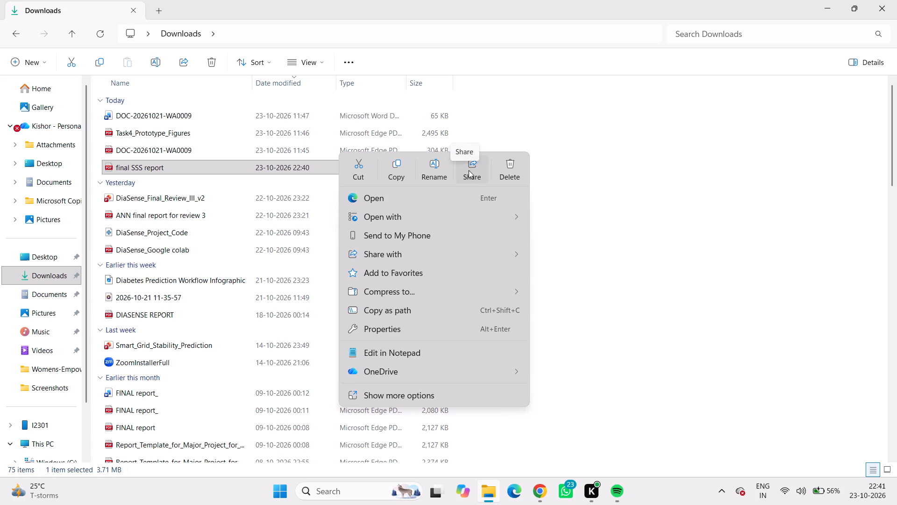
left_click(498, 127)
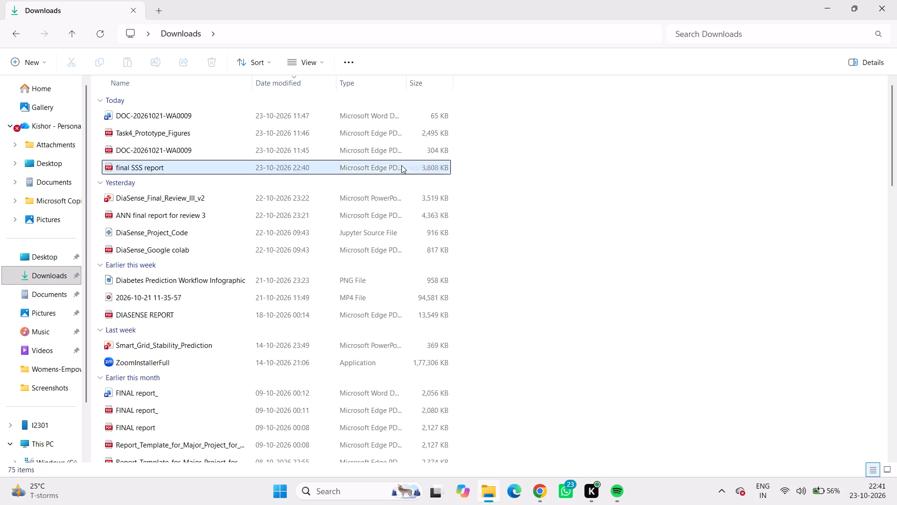
left_click(399, 166)
key("ctrl+c")
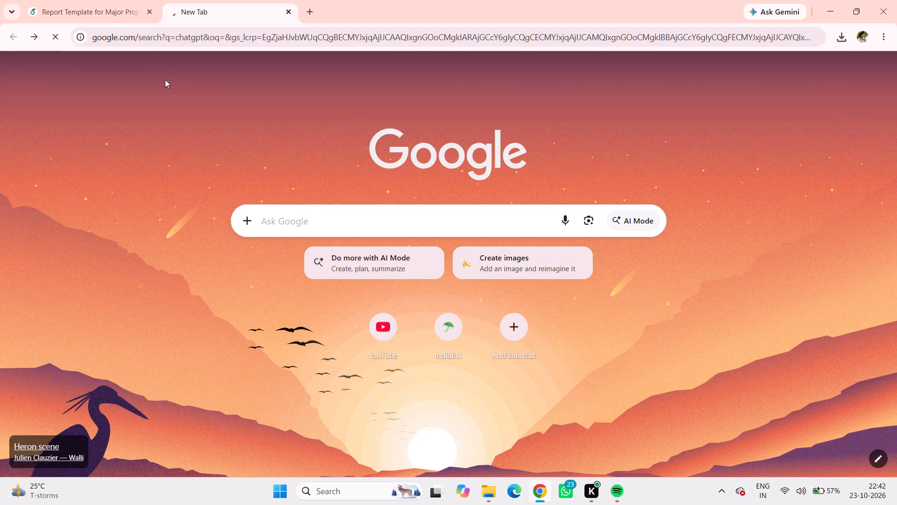
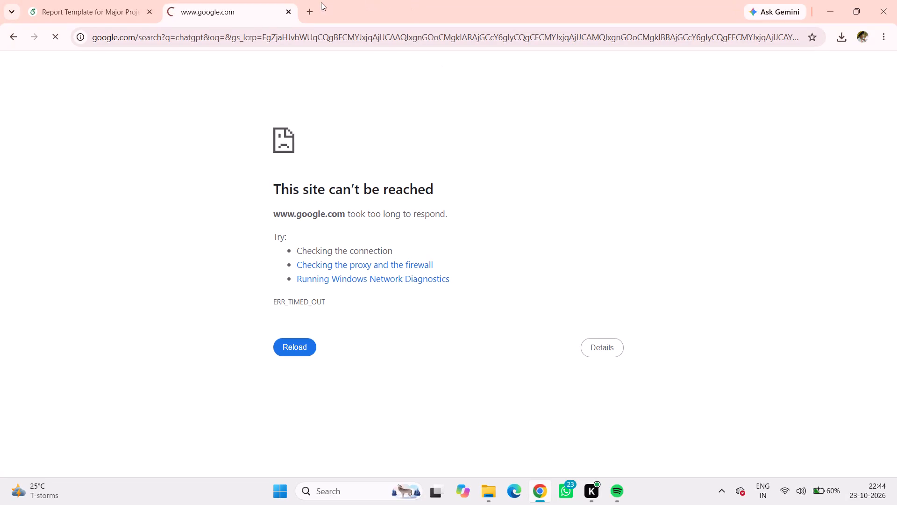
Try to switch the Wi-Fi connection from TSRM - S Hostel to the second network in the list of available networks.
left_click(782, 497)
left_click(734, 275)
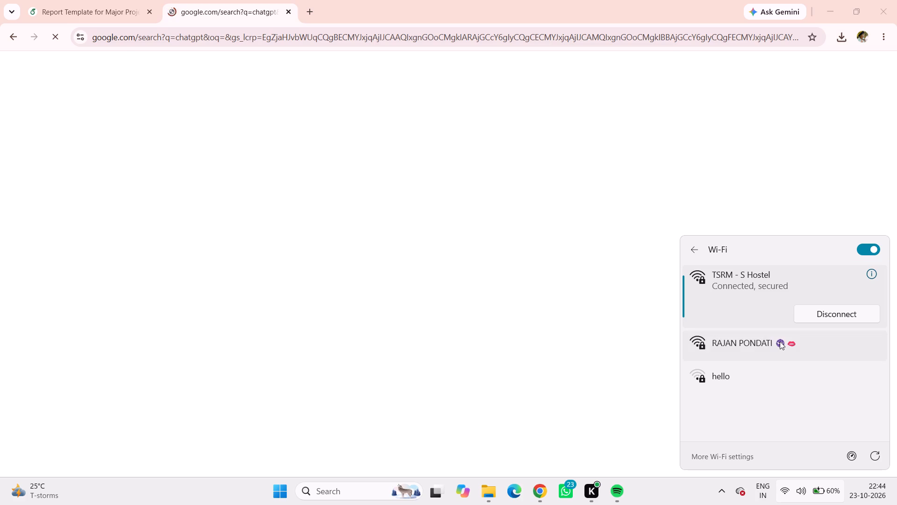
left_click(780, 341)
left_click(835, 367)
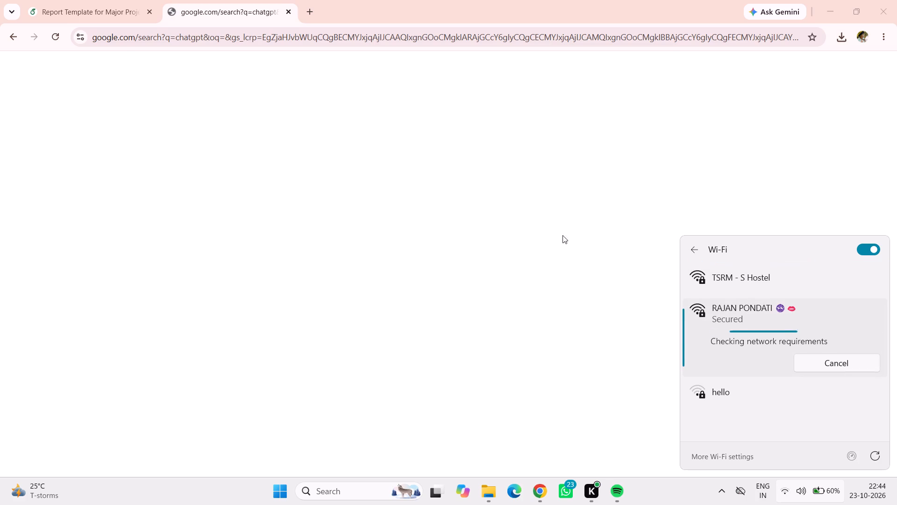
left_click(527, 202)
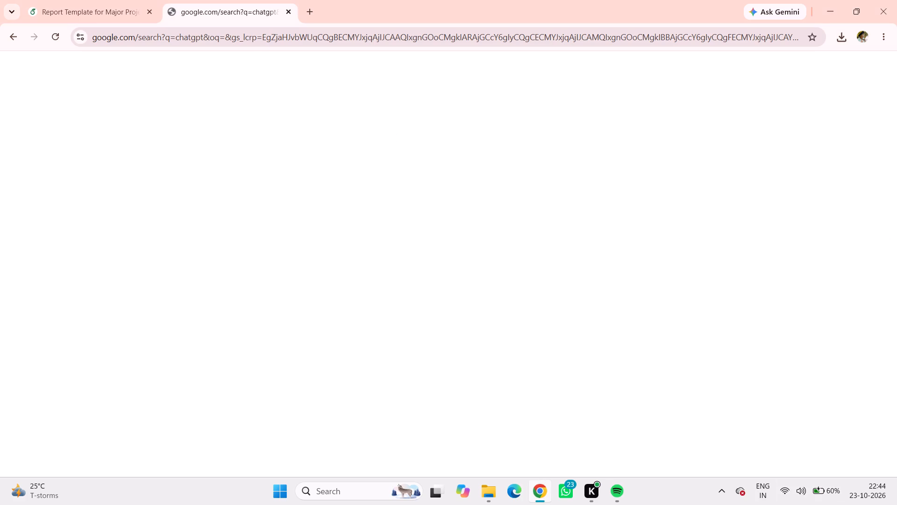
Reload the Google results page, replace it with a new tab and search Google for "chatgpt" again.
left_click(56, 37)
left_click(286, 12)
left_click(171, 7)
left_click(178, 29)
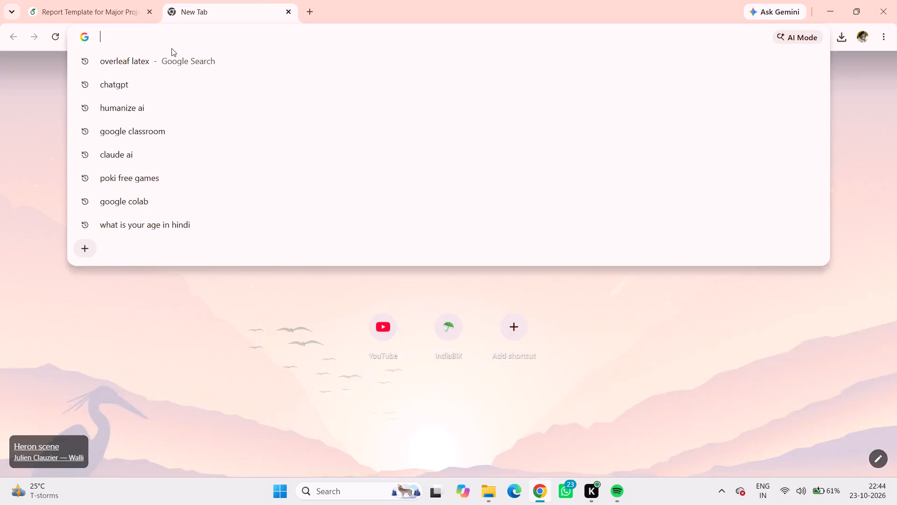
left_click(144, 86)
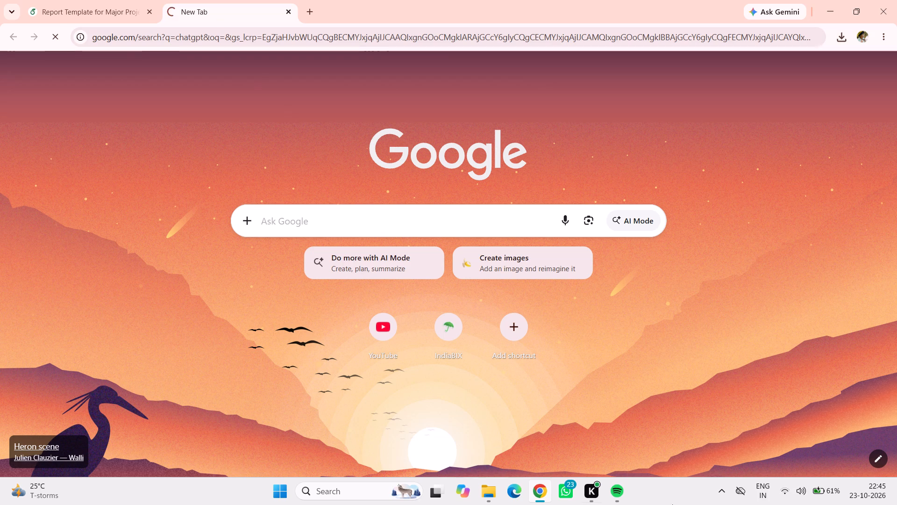
Check the Wi-Fi connection status and the available networks.
left_click(787, 491)
left_click(738, 273)
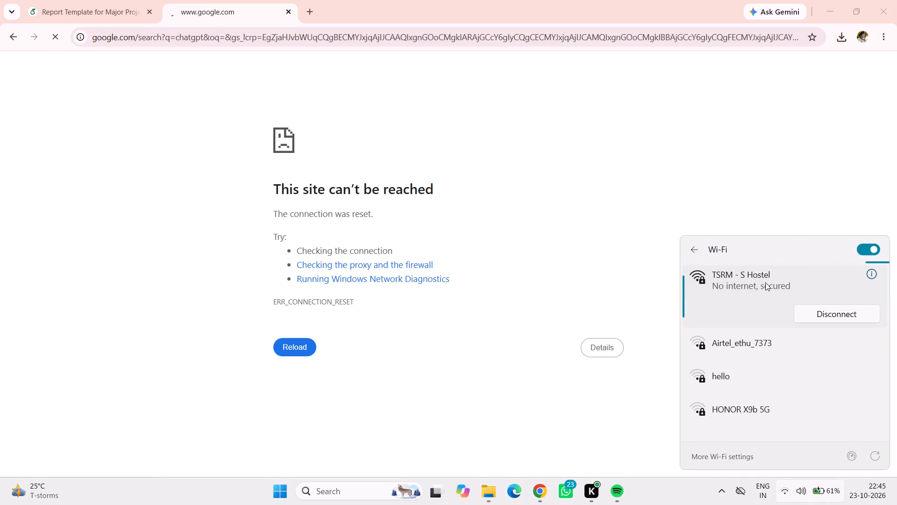
left_click(612, 241)
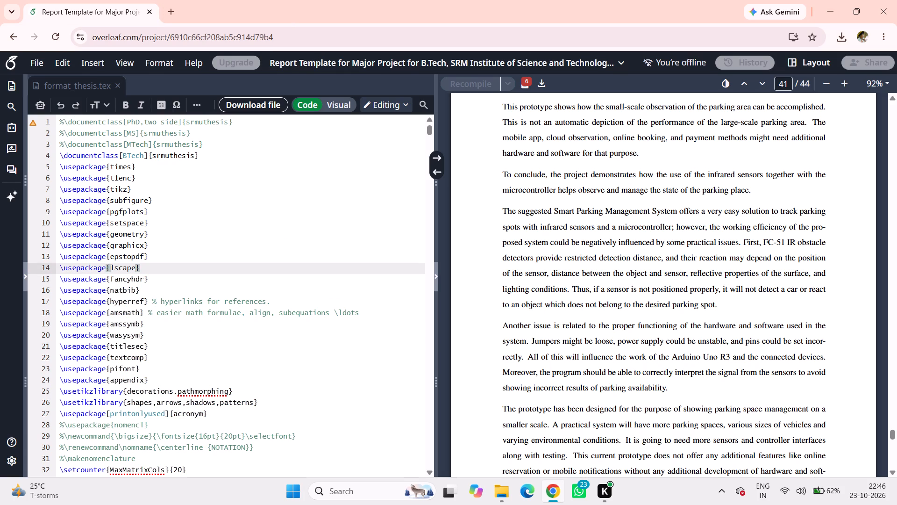
scroll(191, 229, "down", 1)
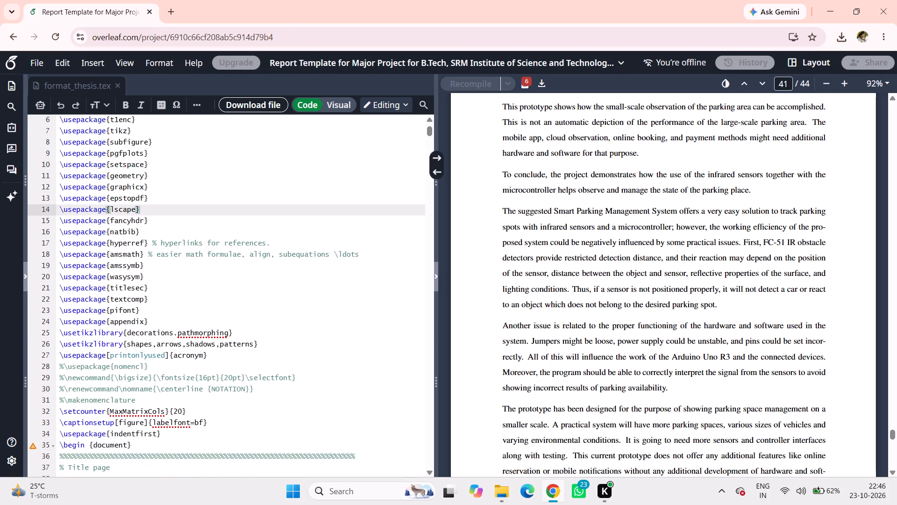
scroll(190, 228, "down", 2)
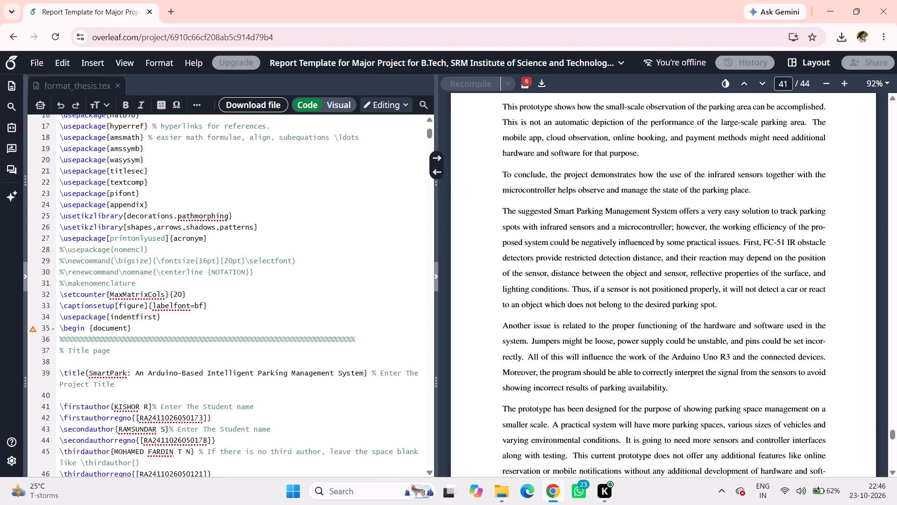
scroll(174, 252, "up", 2)
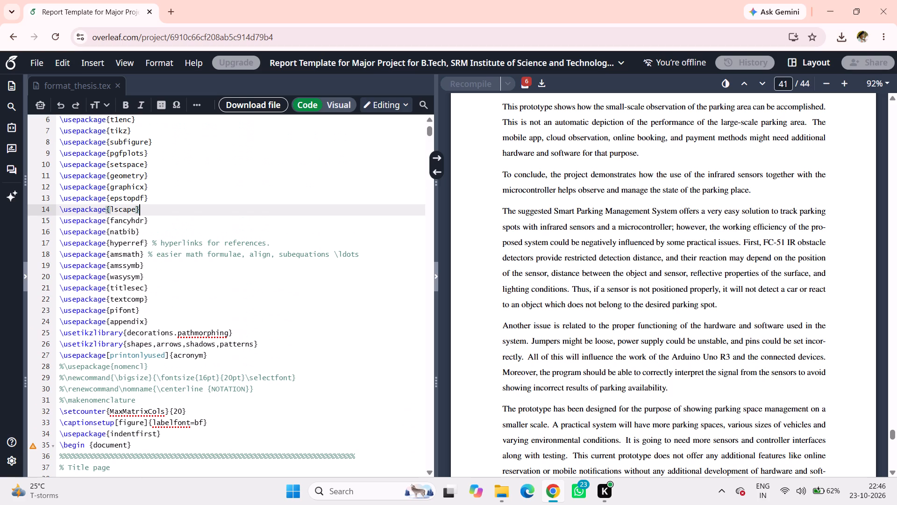
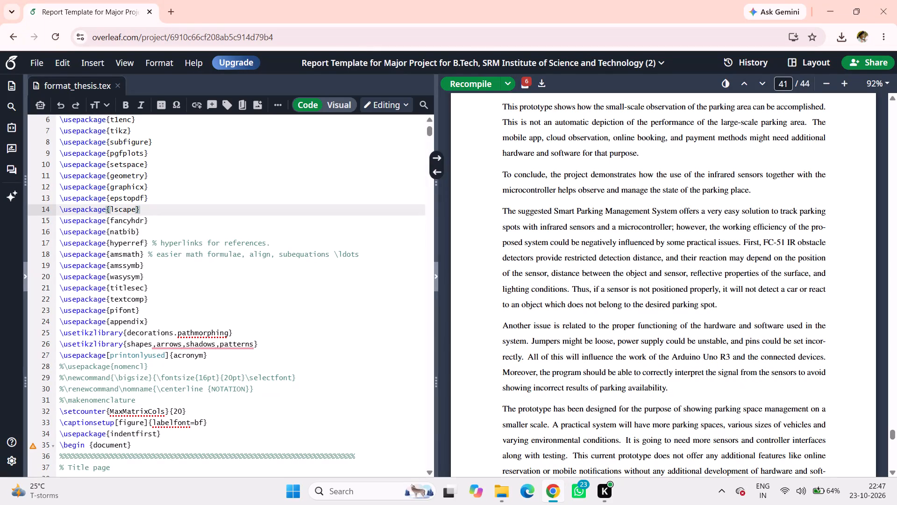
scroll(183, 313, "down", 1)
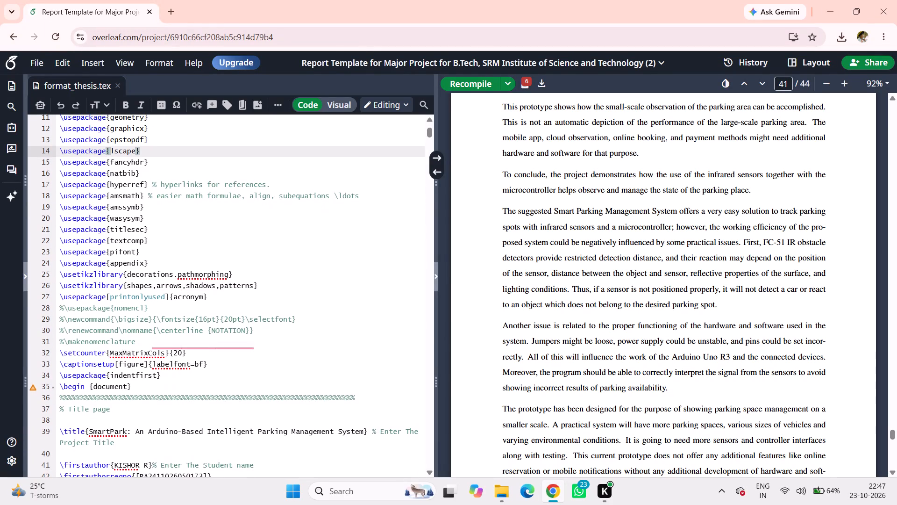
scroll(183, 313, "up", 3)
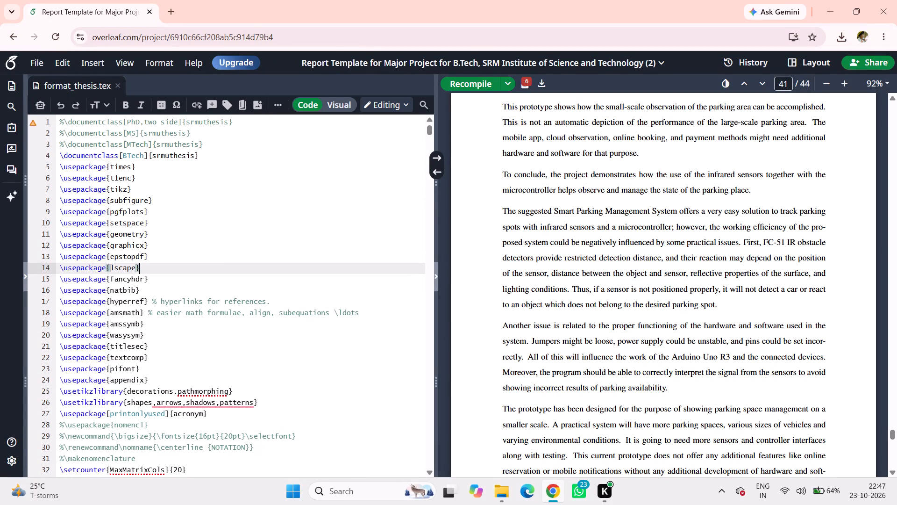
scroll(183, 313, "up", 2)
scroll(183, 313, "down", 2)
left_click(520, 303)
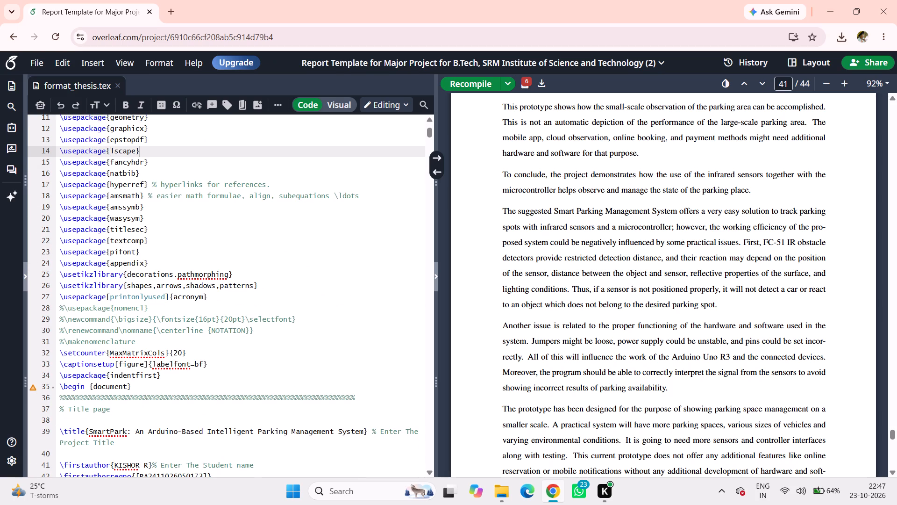
Close the Chrome window holding the Overleaf project.
left_click(896, 0)
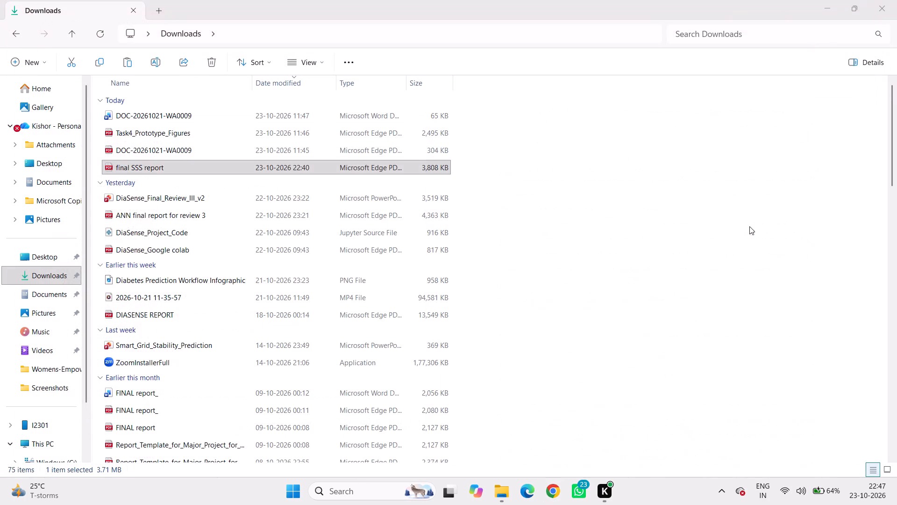
Open the final SSS report PDF from the Downloads folder in Microsoft Edge and close it again.
double_click(326, 172)
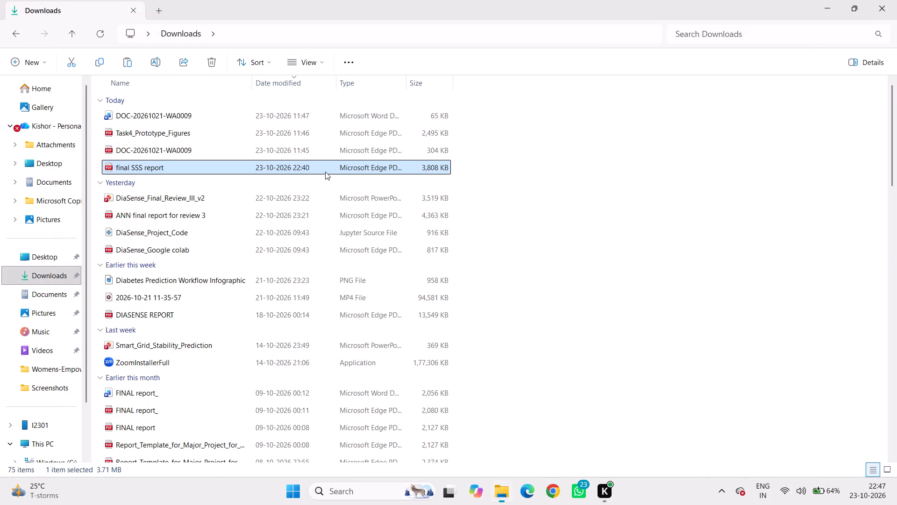
left_click(896, 0)
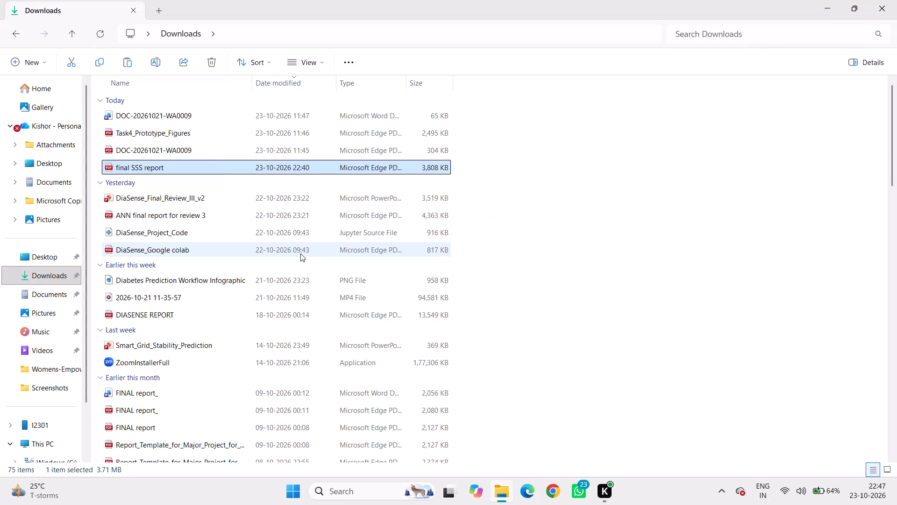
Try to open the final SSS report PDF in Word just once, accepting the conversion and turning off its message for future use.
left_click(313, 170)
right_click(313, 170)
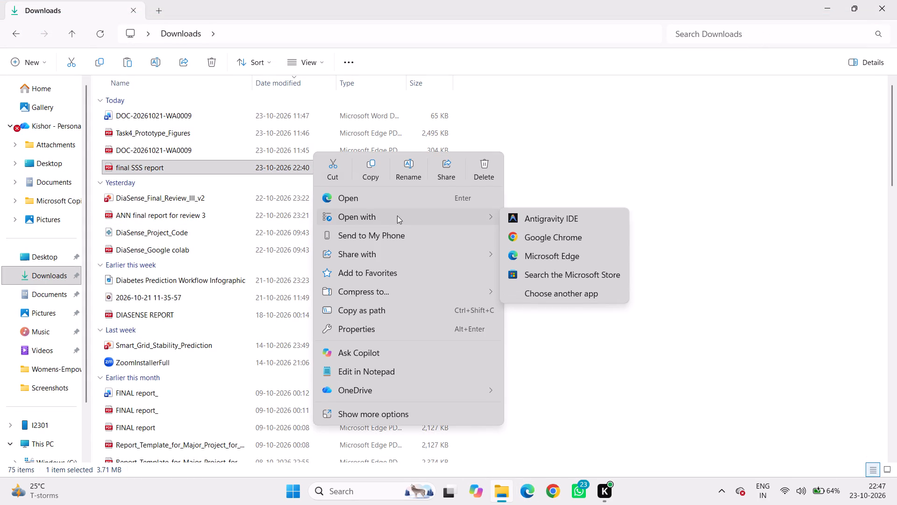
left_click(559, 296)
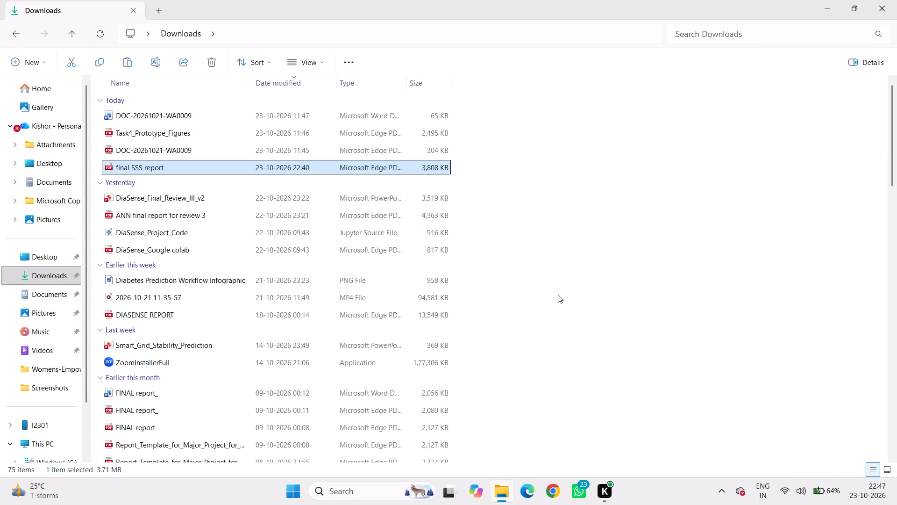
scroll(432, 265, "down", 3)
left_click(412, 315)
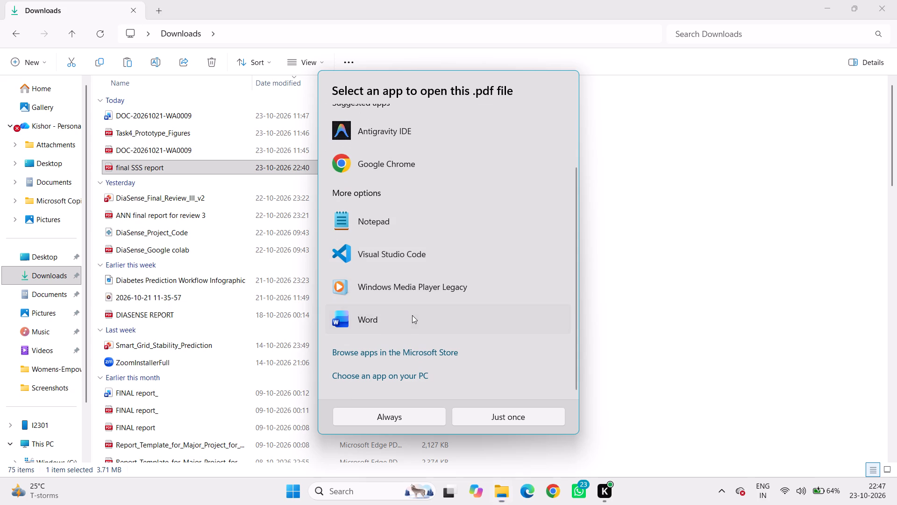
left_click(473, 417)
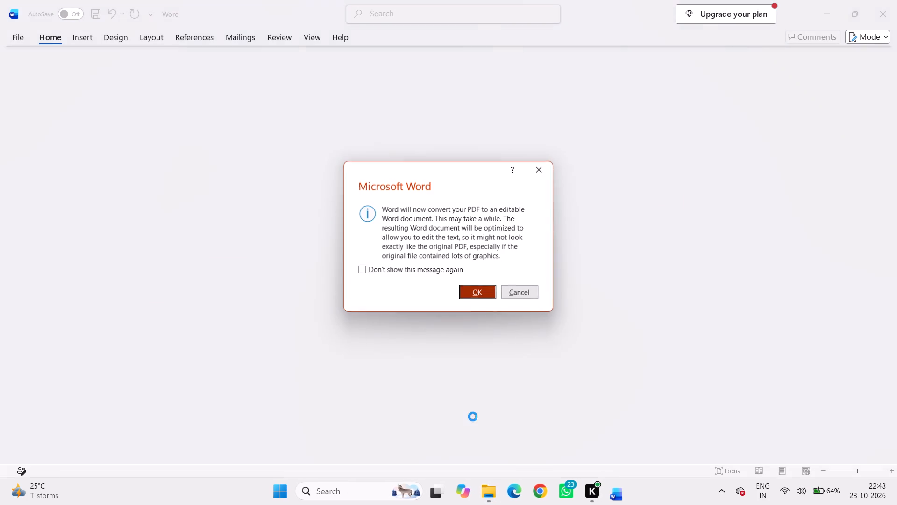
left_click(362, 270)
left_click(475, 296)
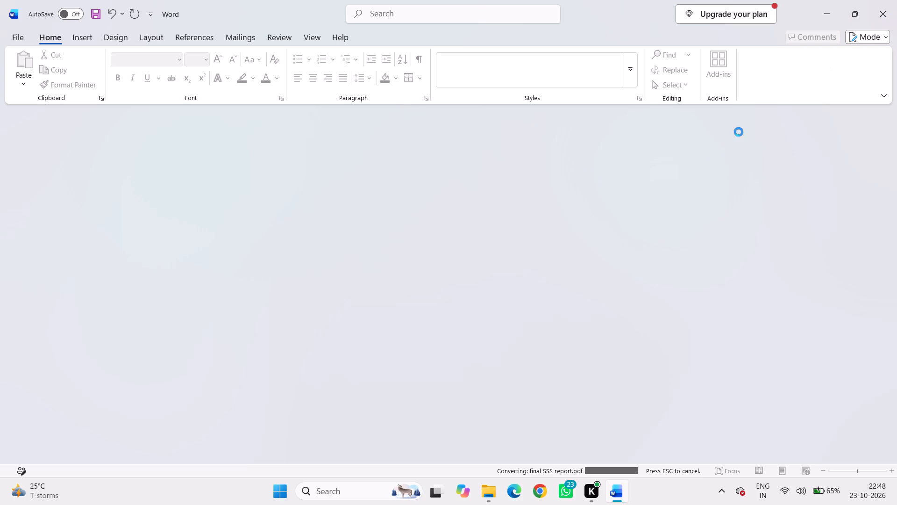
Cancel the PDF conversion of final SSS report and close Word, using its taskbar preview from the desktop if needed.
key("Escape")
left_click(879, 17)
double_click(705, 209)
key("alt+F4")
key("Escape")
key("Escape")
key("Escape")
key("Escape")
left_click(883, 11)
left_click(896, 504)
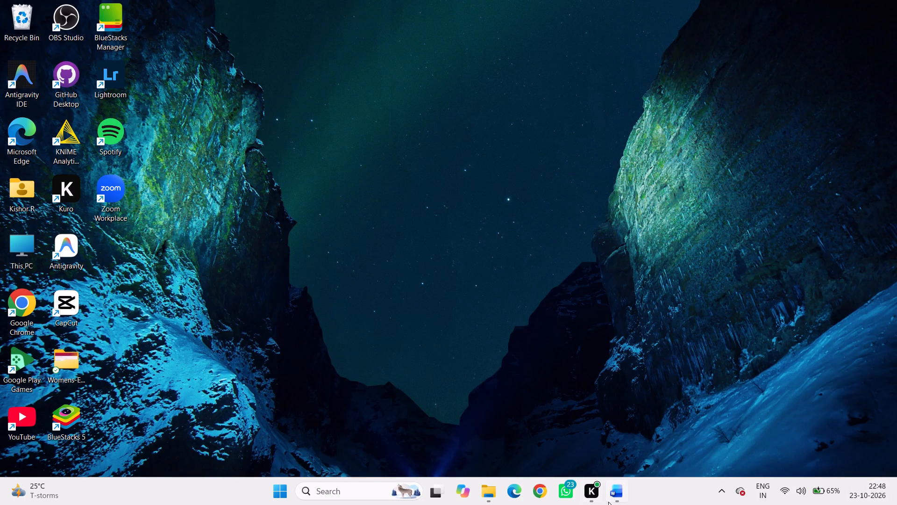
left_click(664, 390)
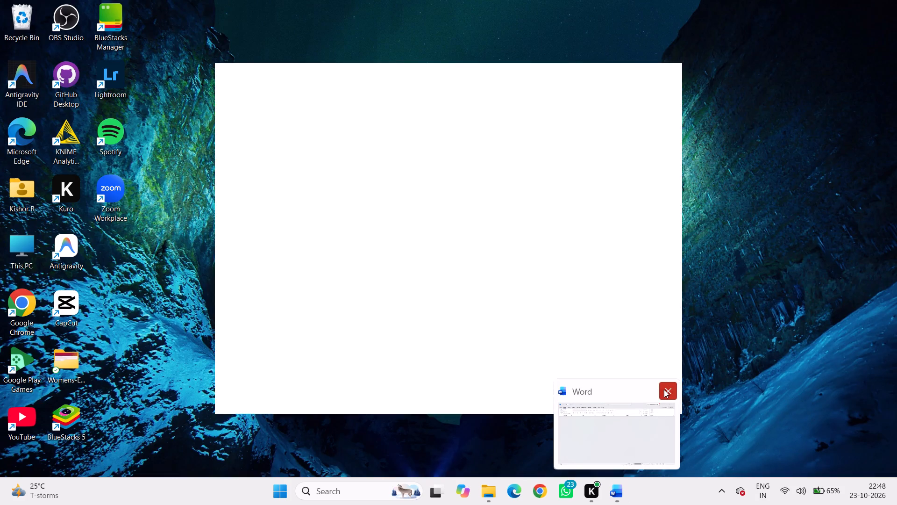
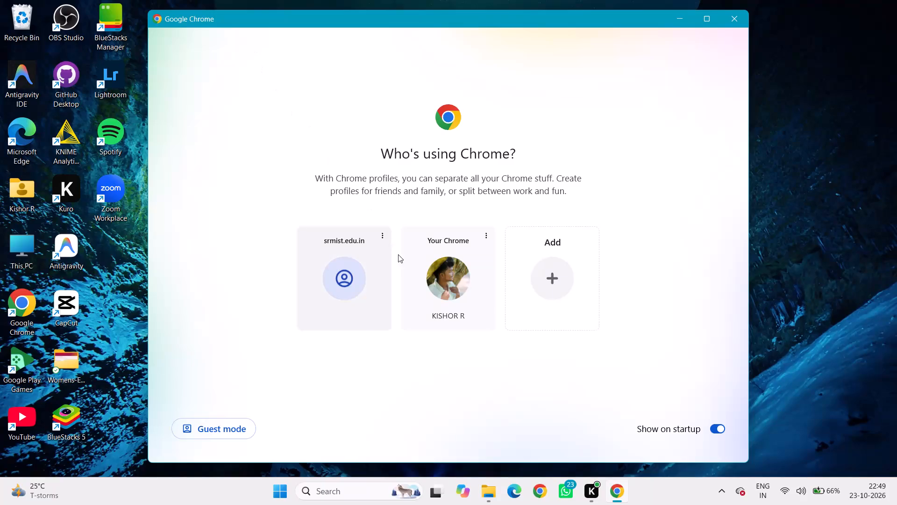
Open Chrome with the personal "Your Chrome" profile and search Google for "pdf to word".
left_click(426, 279)
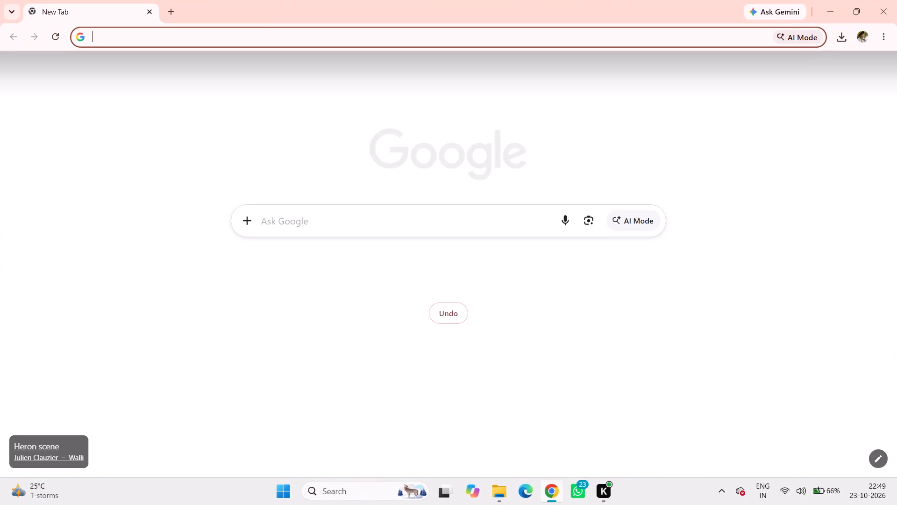
left_click(261, 29)
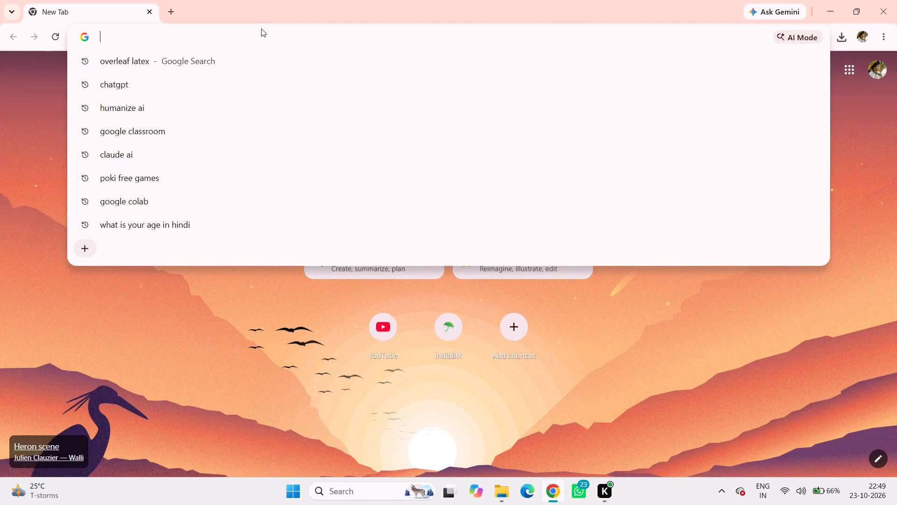
type("pdf to word")
key("Return")
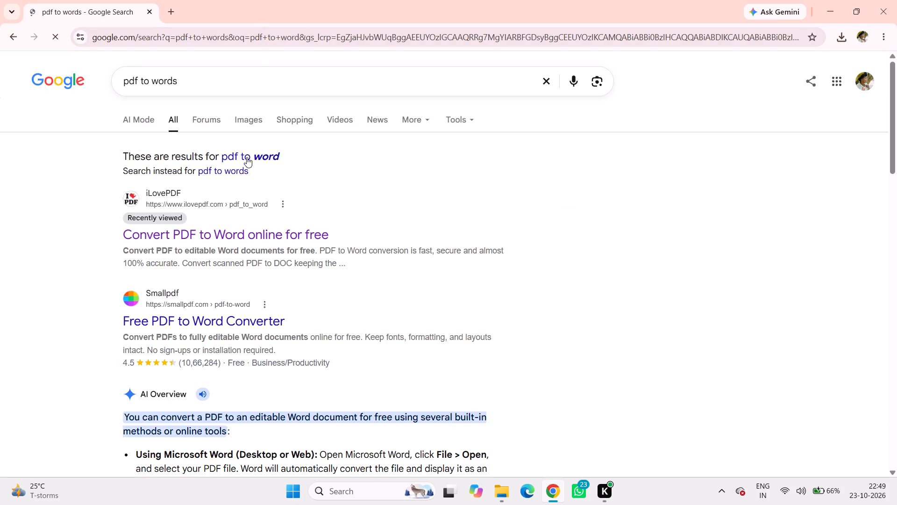
left_click(263, 155)
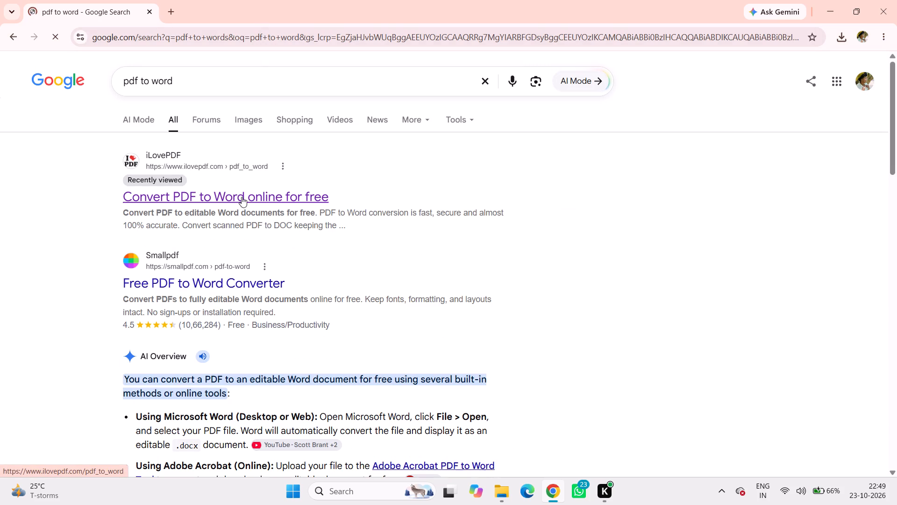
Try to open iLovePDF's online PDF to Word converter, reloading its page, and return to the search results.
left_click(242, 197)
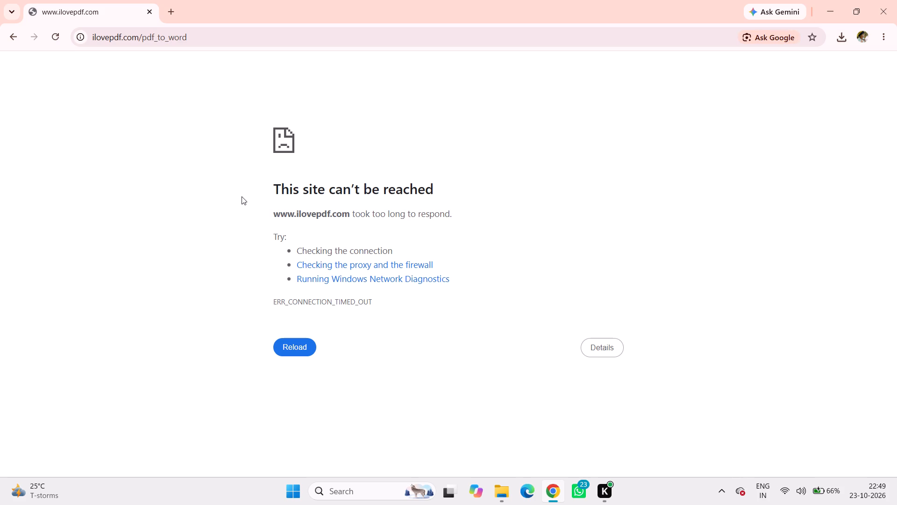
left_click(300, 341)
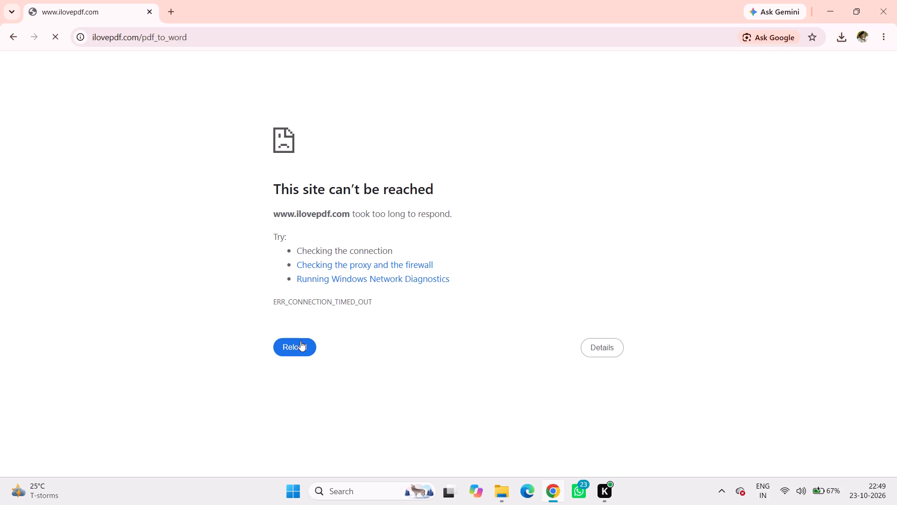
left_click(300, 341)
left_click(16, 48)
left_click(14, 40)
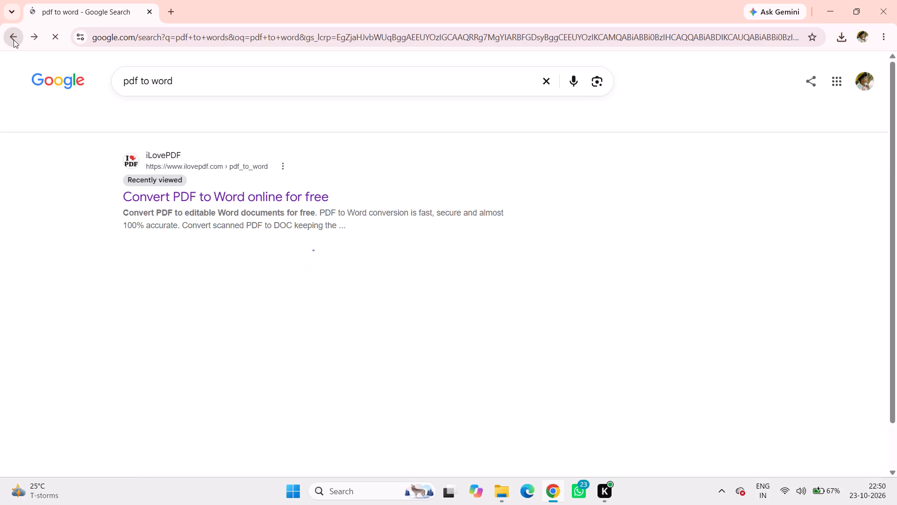